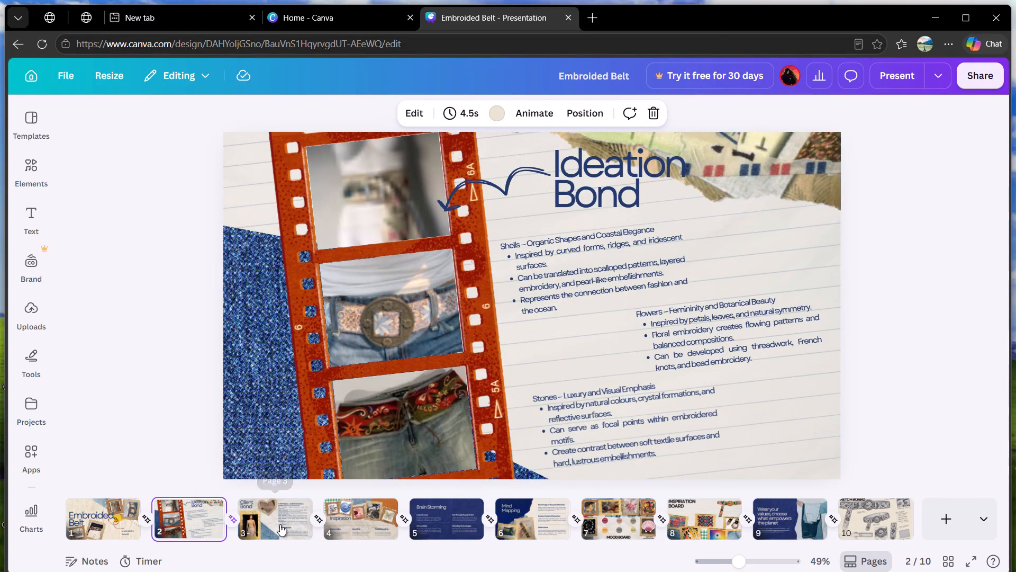
Review slides 3 and 4 of the Embroided Belt presentation, covering the client bond and the inspiration materials.
click(281, 524)
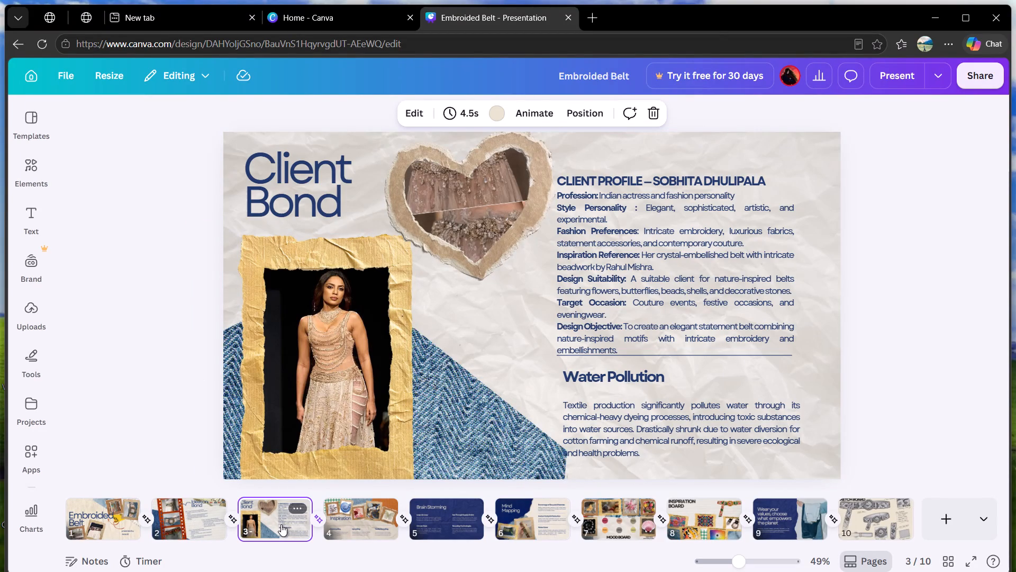
click(367, 519)
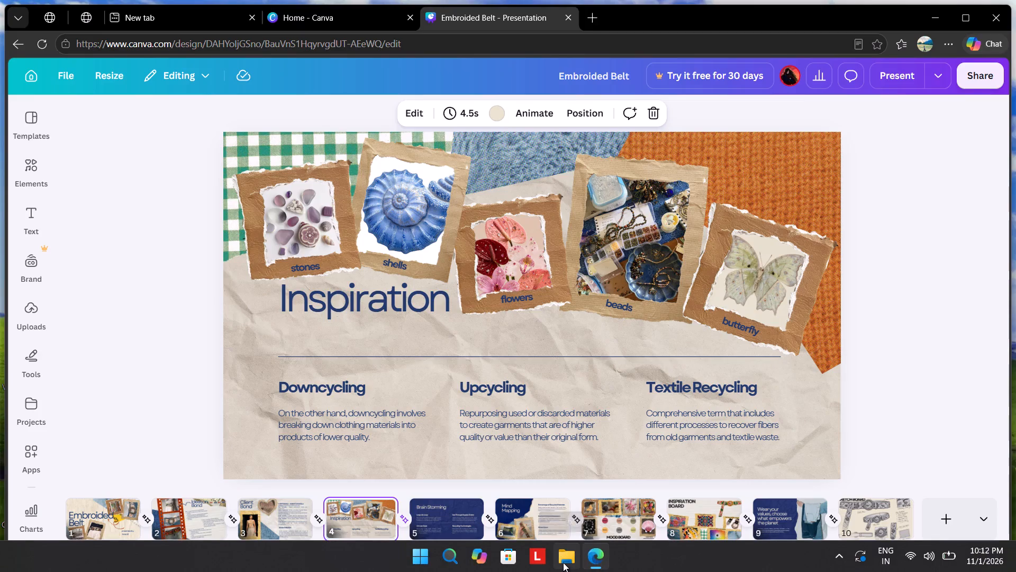
Switch to File Explorer and look through the list of recent files.
click(567, 560)
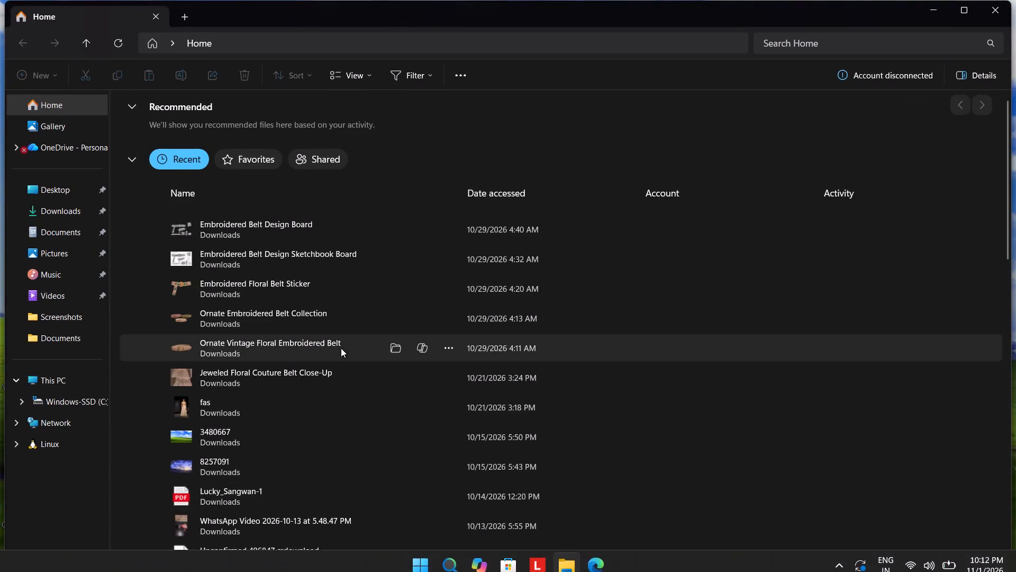
scroll(341, 348, down, 3)
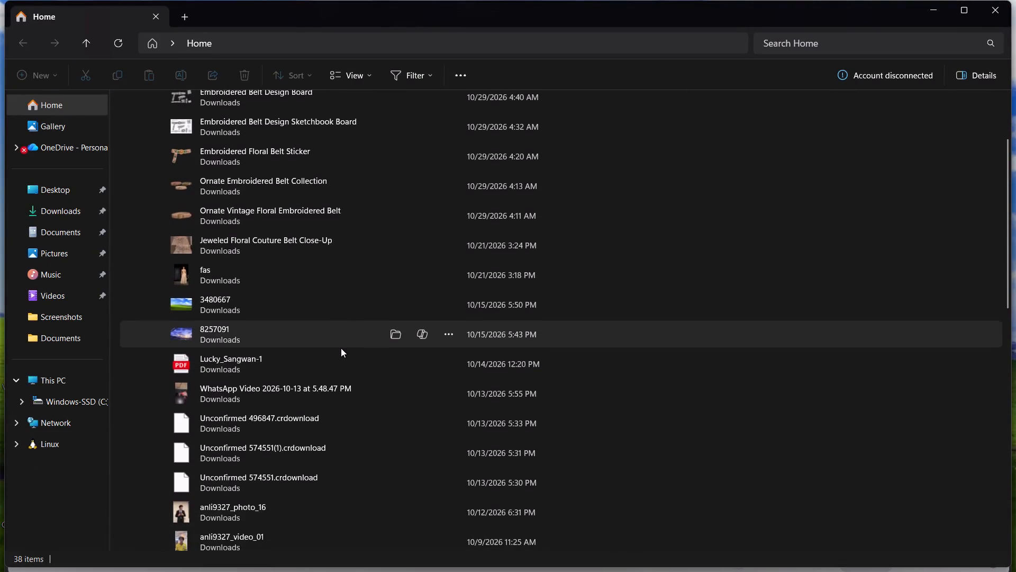
scroll(341, 348, down, 7)
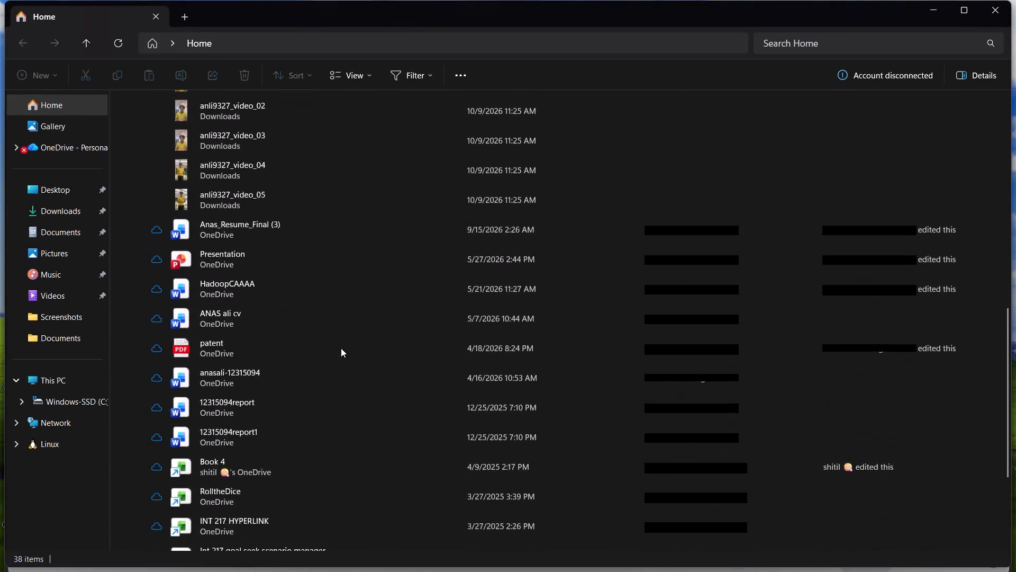
scroll(341, 348, down, 7)
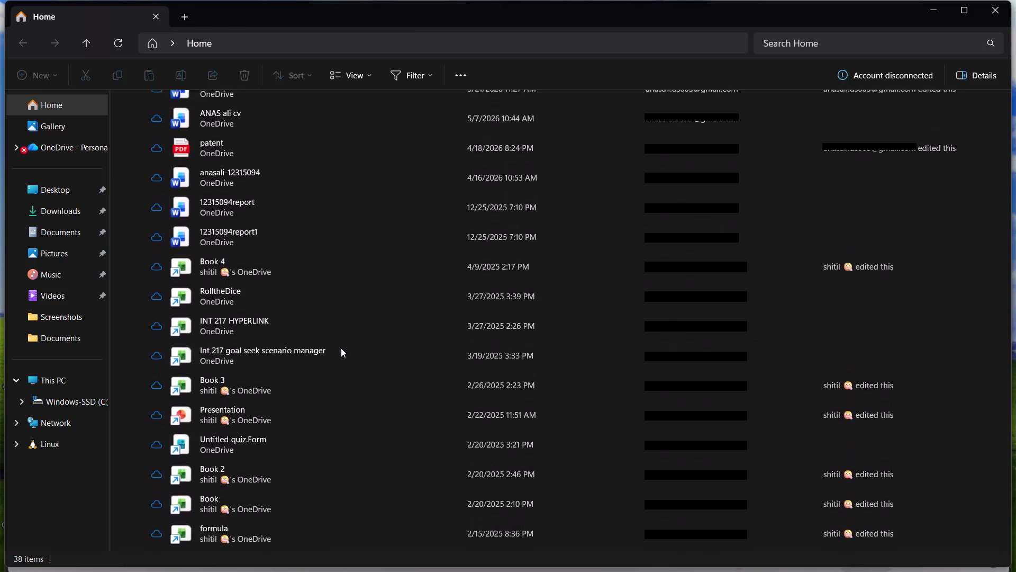
scroll(341, 348, up, 5)
scroll(292, 254, up, 1)
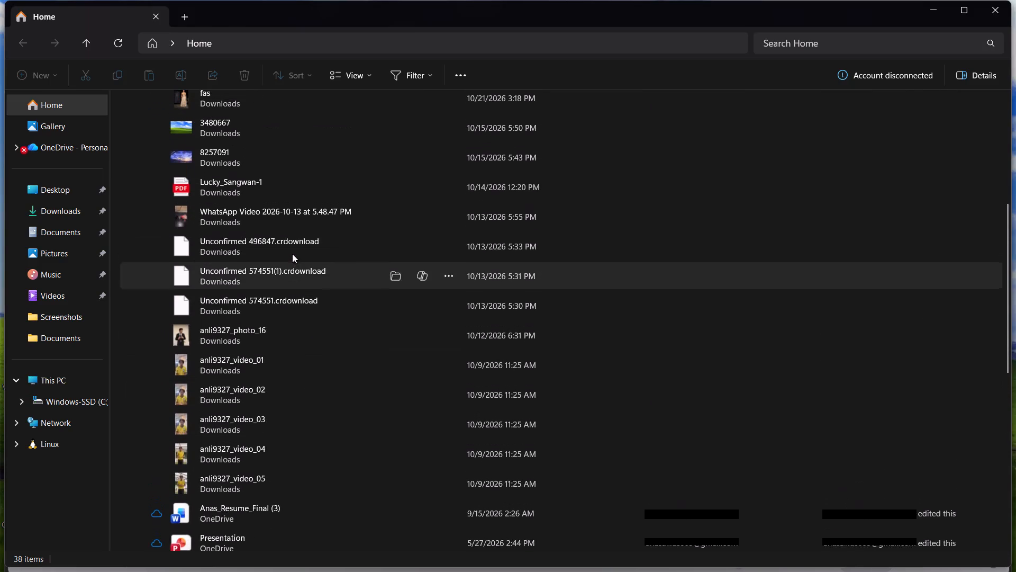
scroll(292, 254, up, 1)
Browse the Downloads folder, view the "ca1" PDF dated 9/15/2026, and leave it again.
click(69, 209)
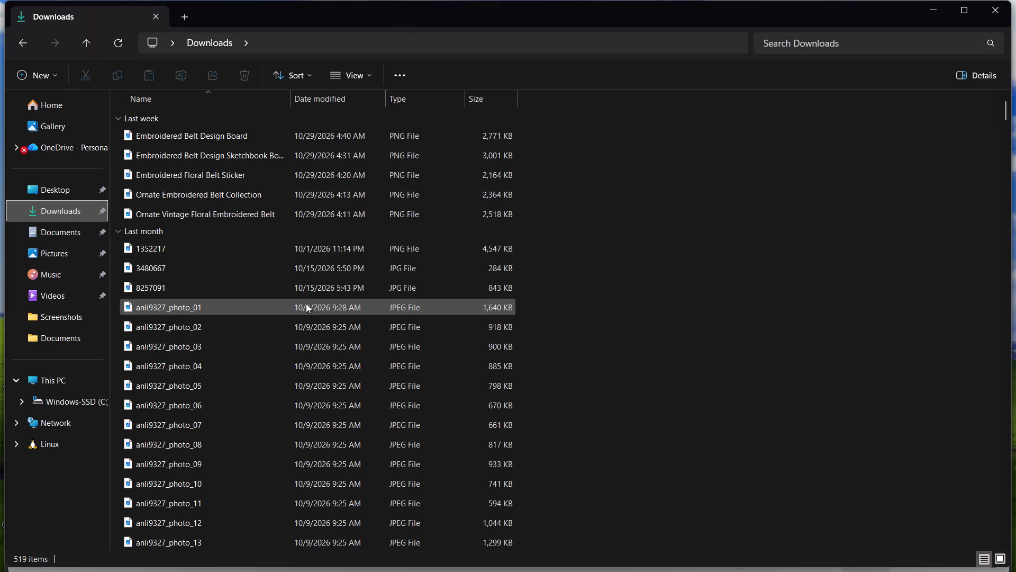
scroll(306, 303, down, 4)
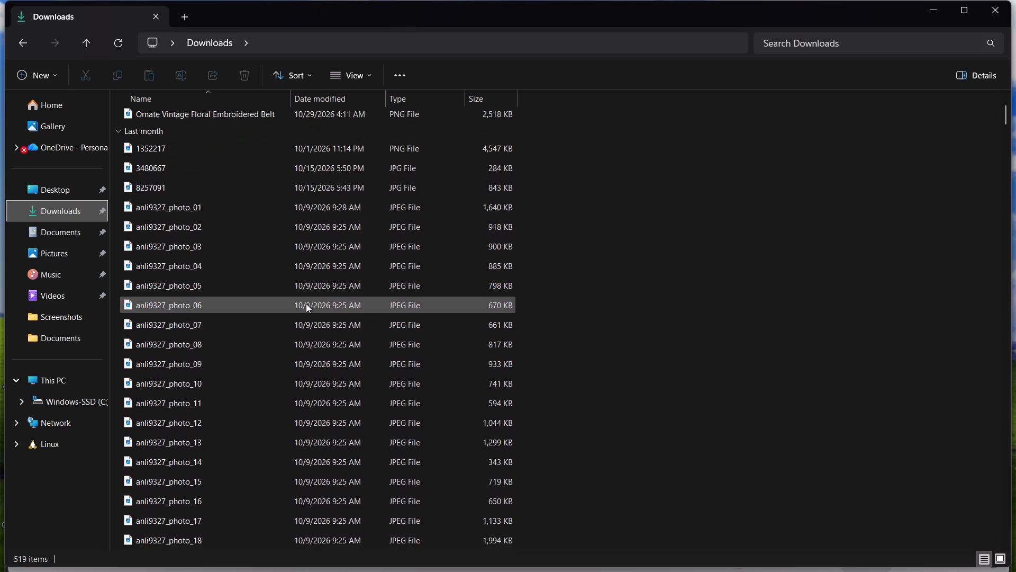
scroll(306, 303, down, 14)
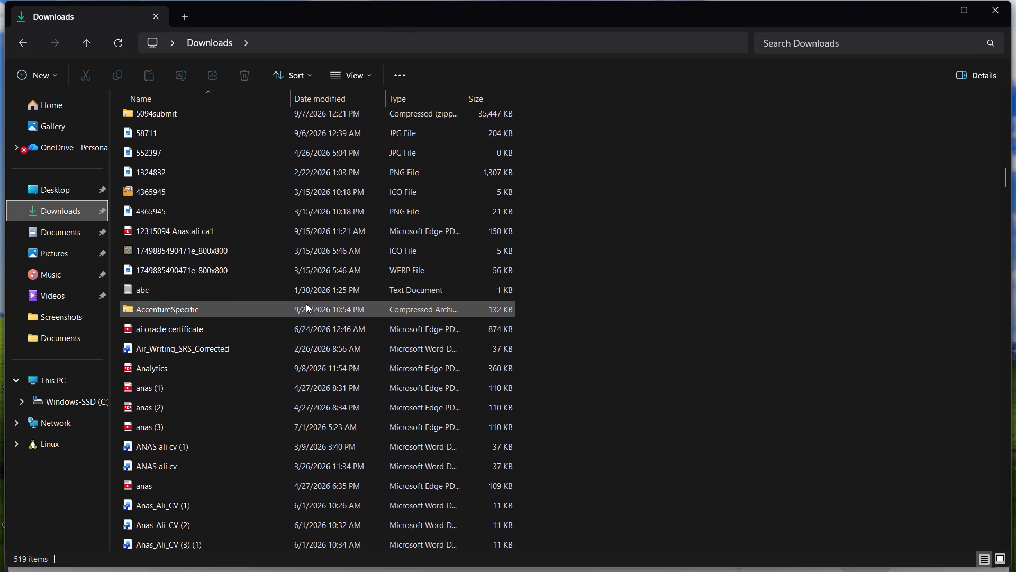
scroll(306, 303, down, 1)
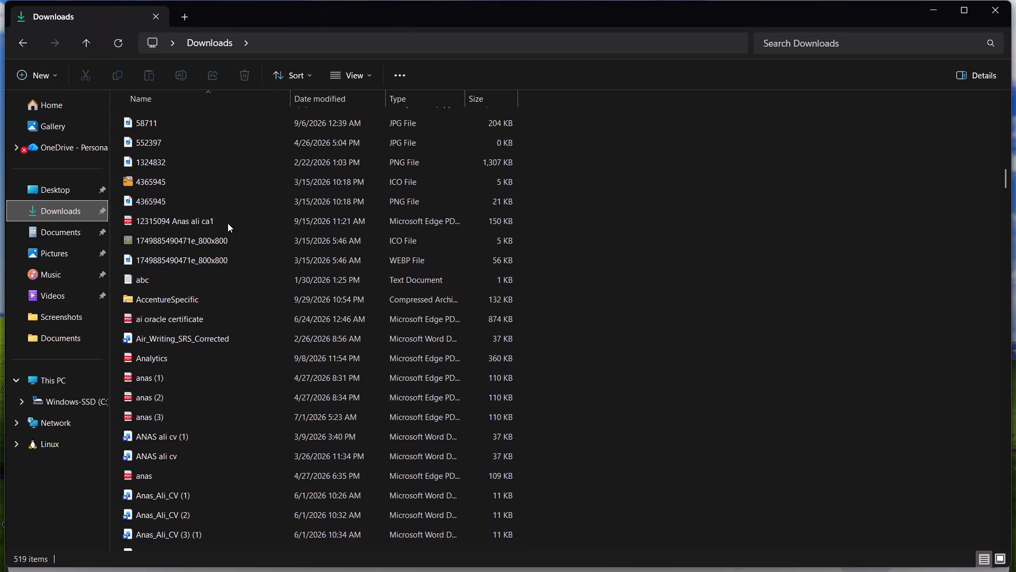
double_click(228, 223)
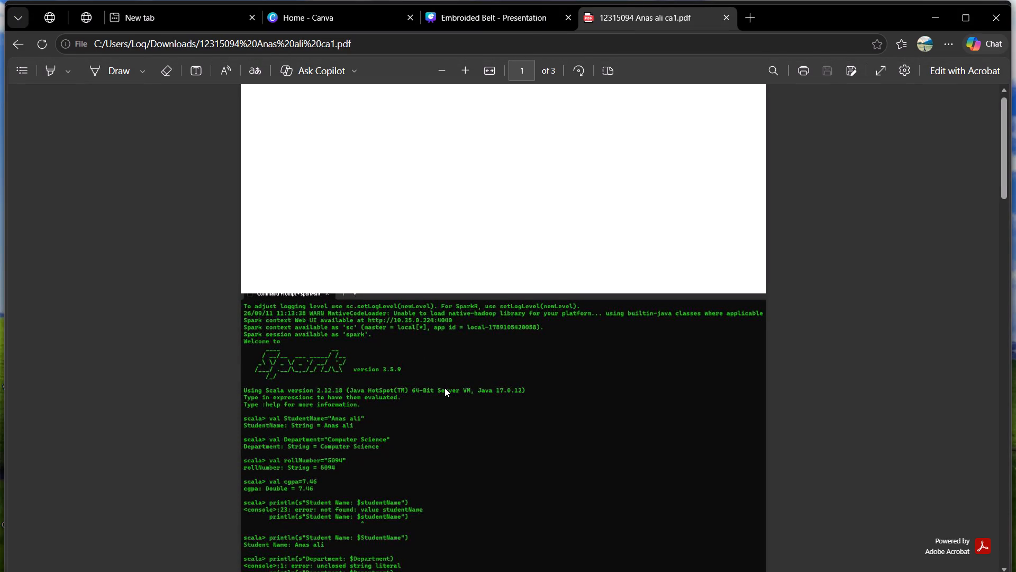
click(8, 39)
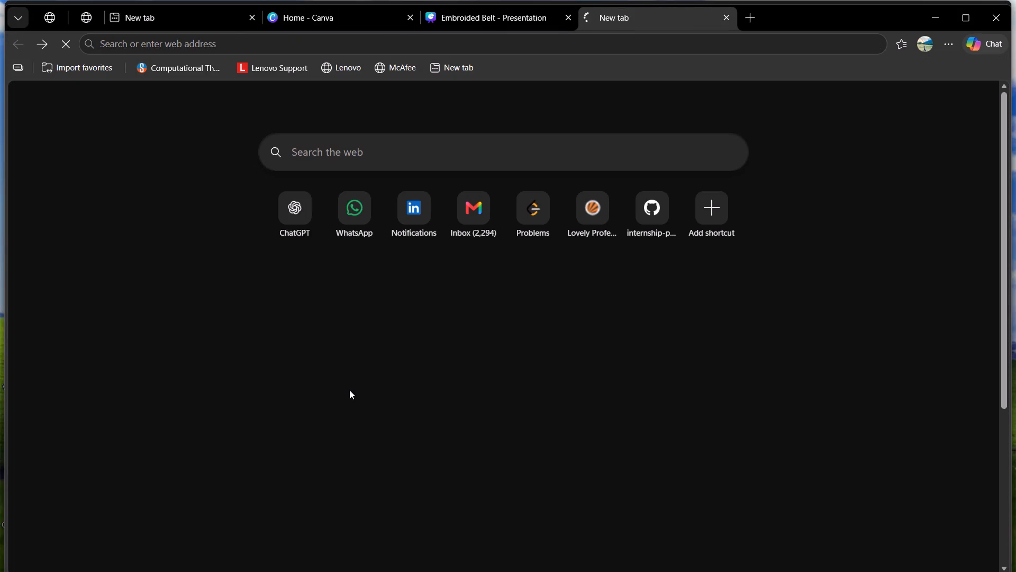
Return to the Downloads folder and look through the folders and last month's files.
click(568, 558)
scroll(249, 336, up, 1)
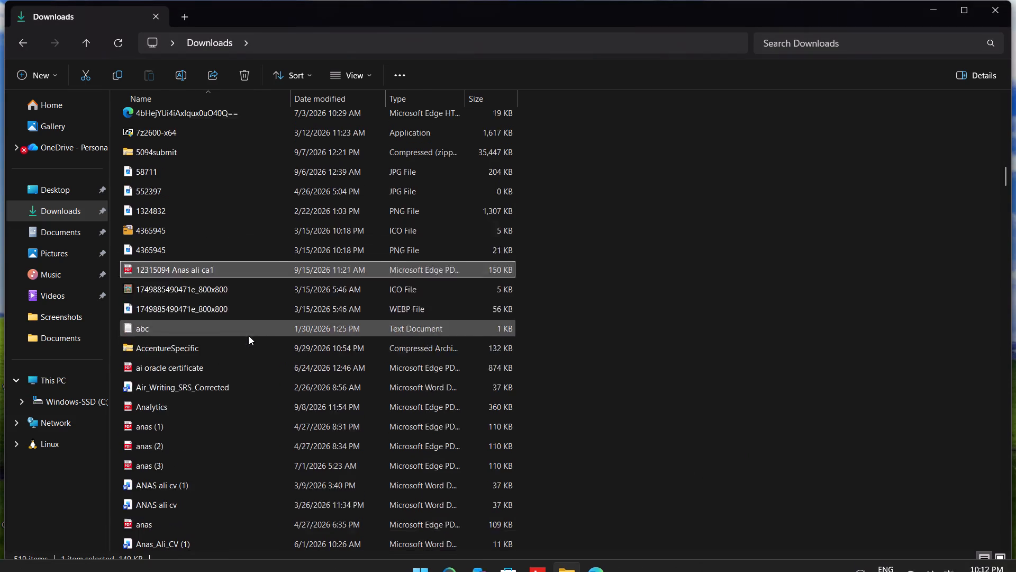
scroll(249, 336, up, 4)
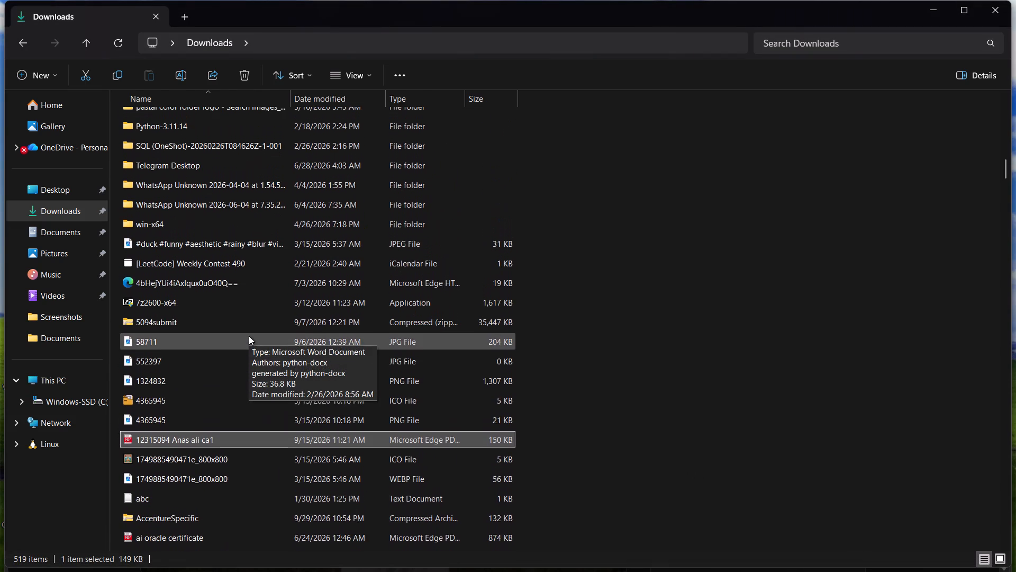
scroll(249, 336, up, 4)
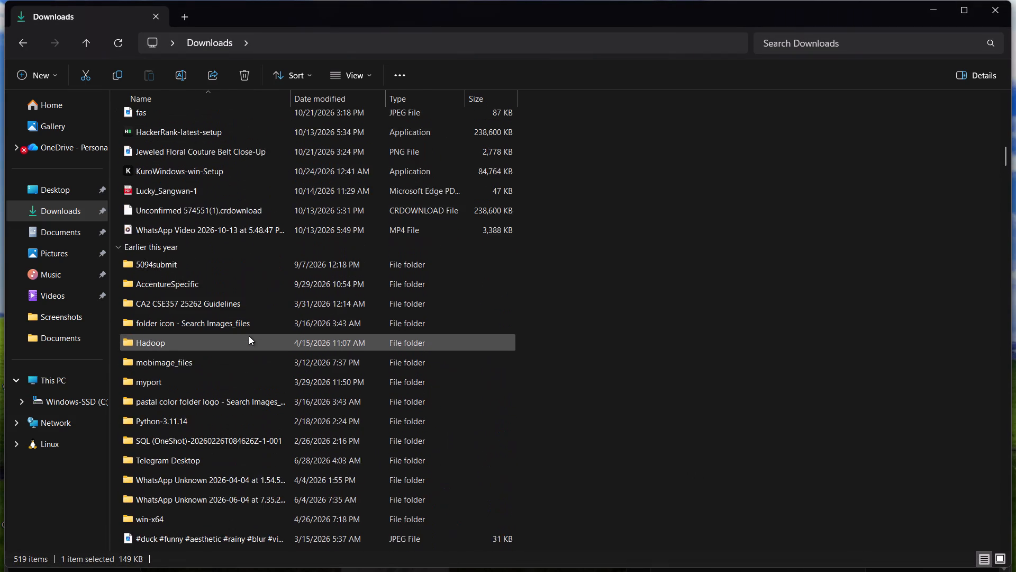
scroll(249, 336, up, 5)
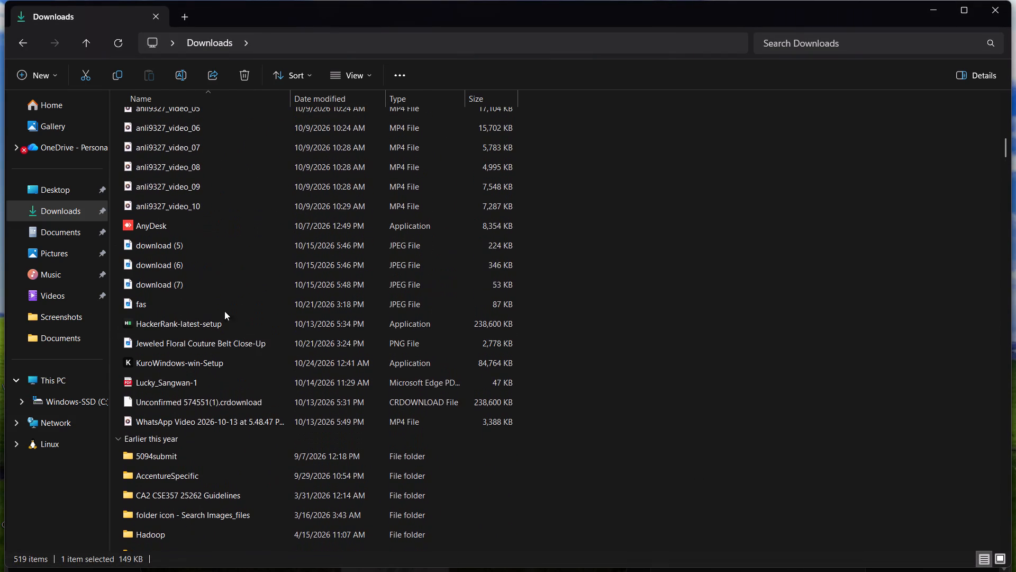
scroll(169, 194, up, 1)
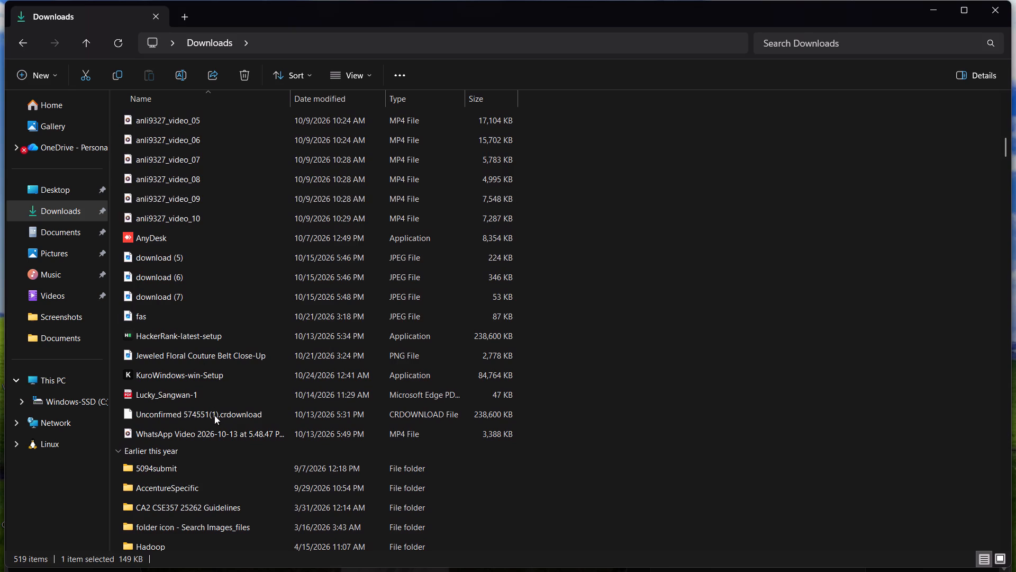
scroll(216, 418, down, 1)
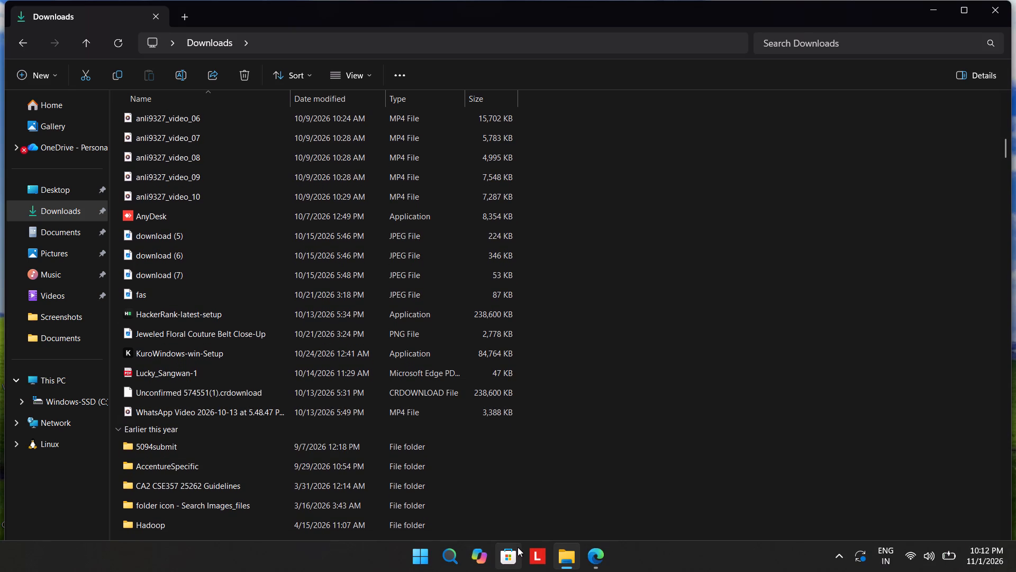
Switch back to Microsoft Edge.
click(458, 554)
click(592, 557)
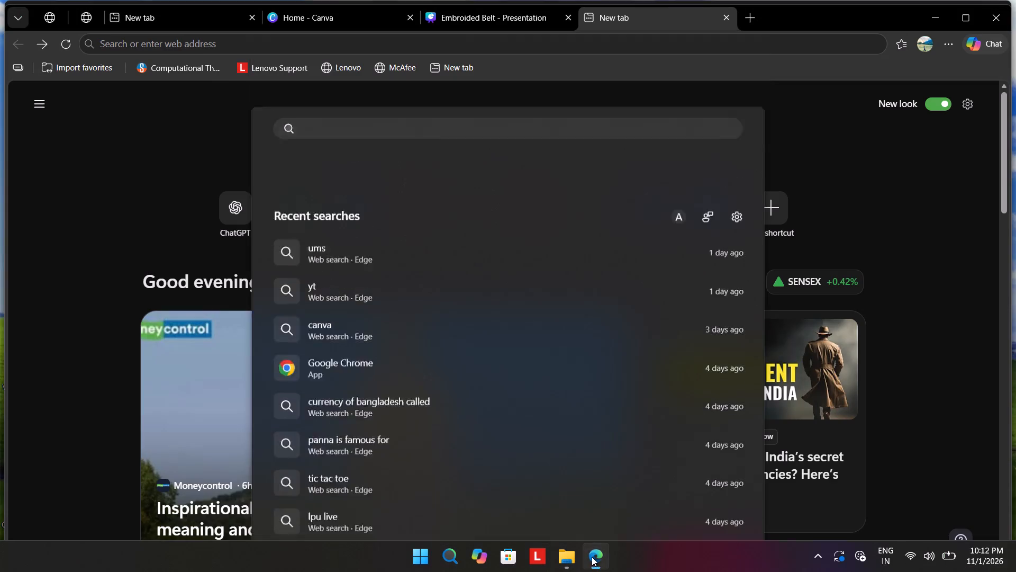
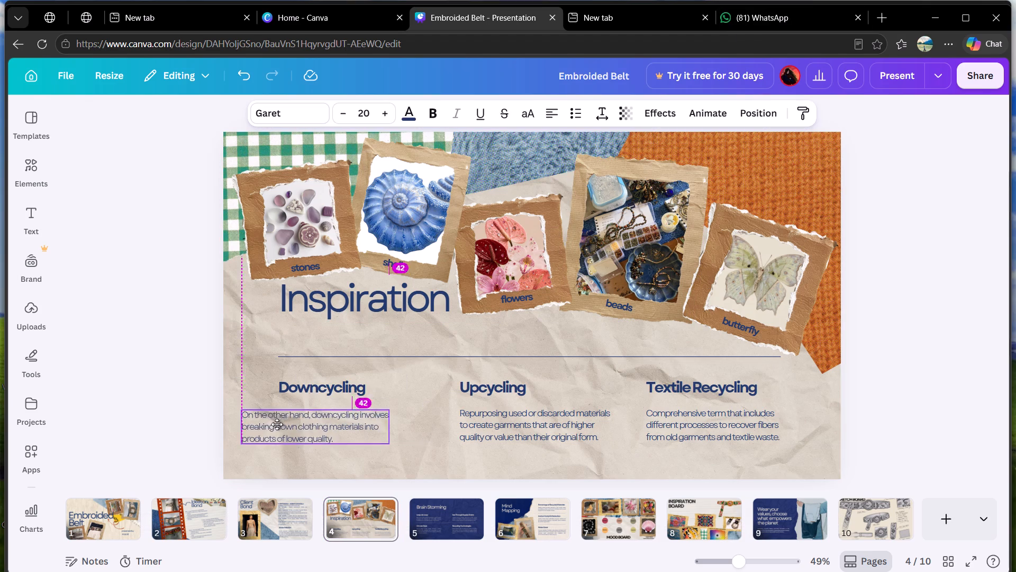
Shift the Downcycling description and its heading on the Inspiration slide toward the slide's left edge, with their left edges aligned.
drag(277, 424, 276, 424)
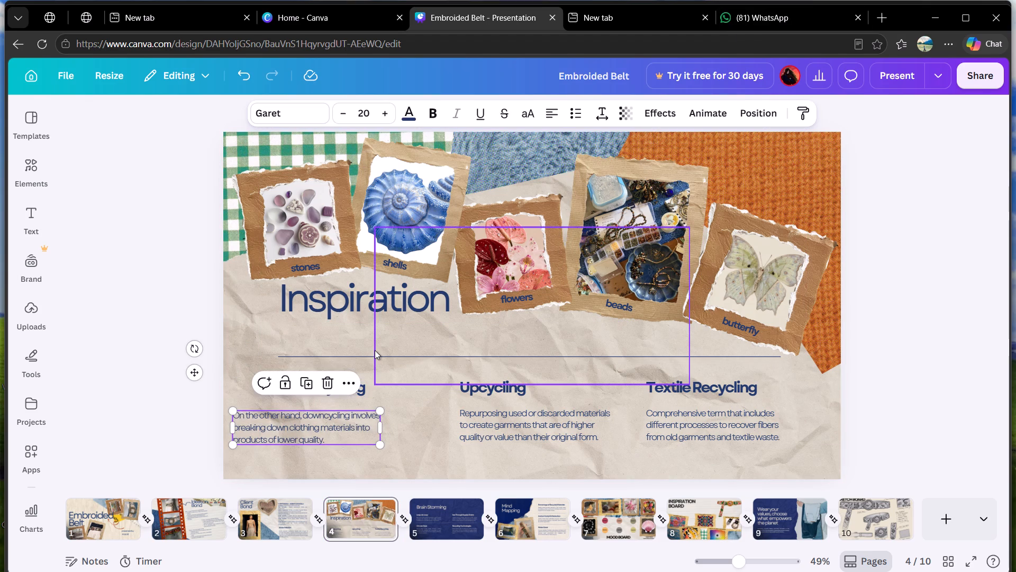
click(398, 399)
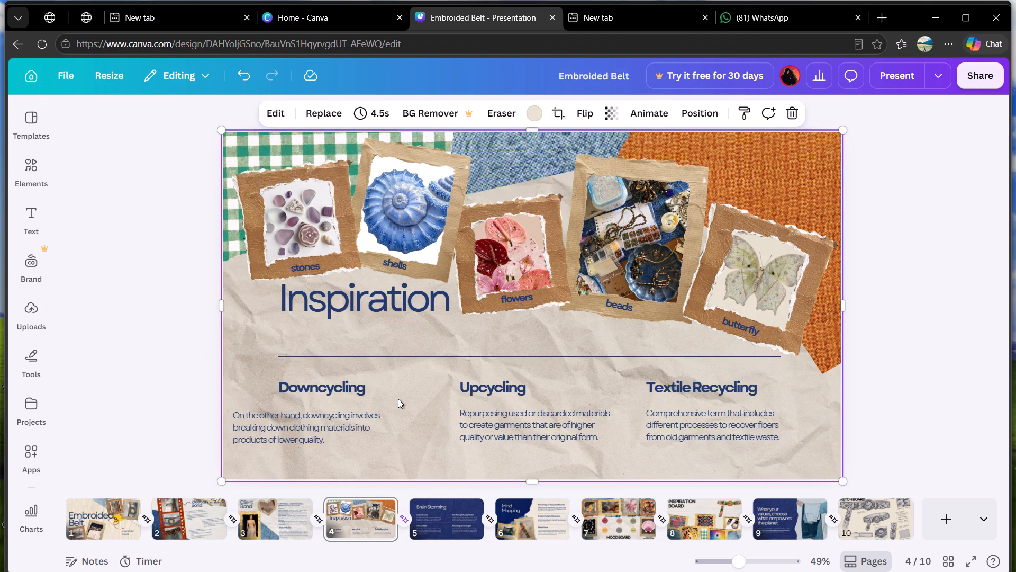
drag(326, 388, 284, 387)
Move the Upcycling heading and its description left toward the Downcycling column, placing the heading just above the description's start.
drag(494, 387, 457, 386)
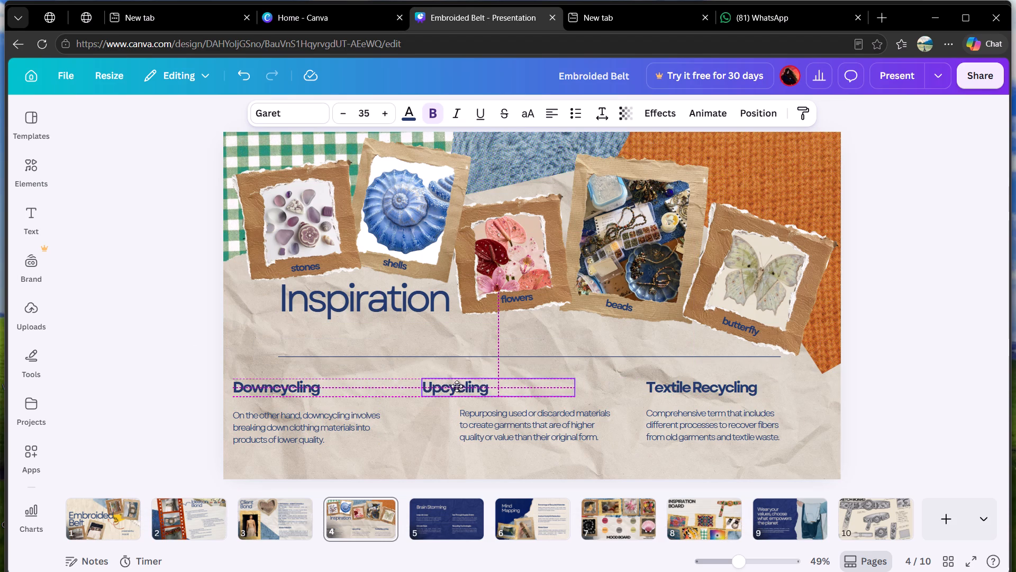
drag(457, 386, 457, 386)
drag(556, 421, 496, 427)
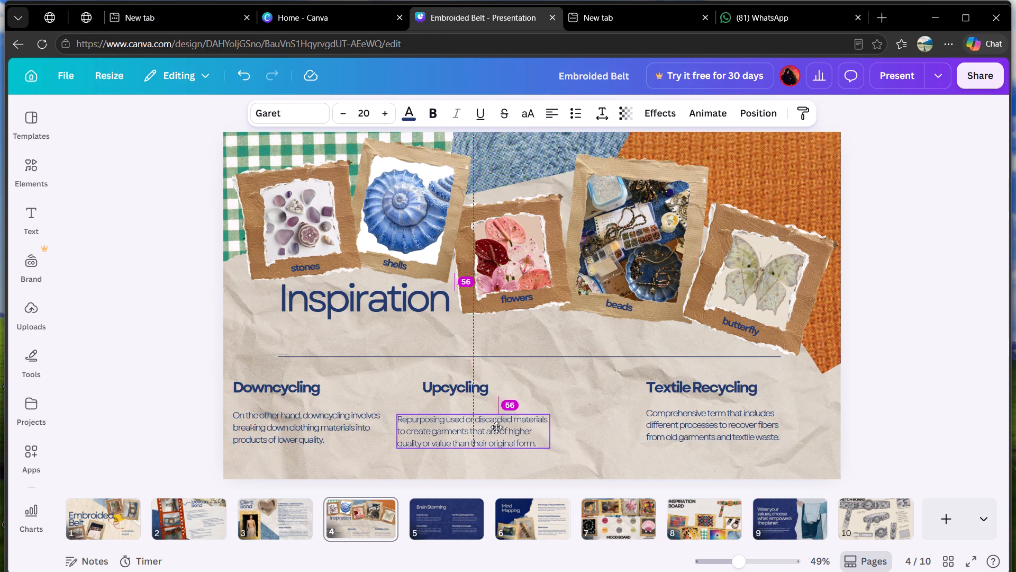
drag(496, 427, 498, 424)
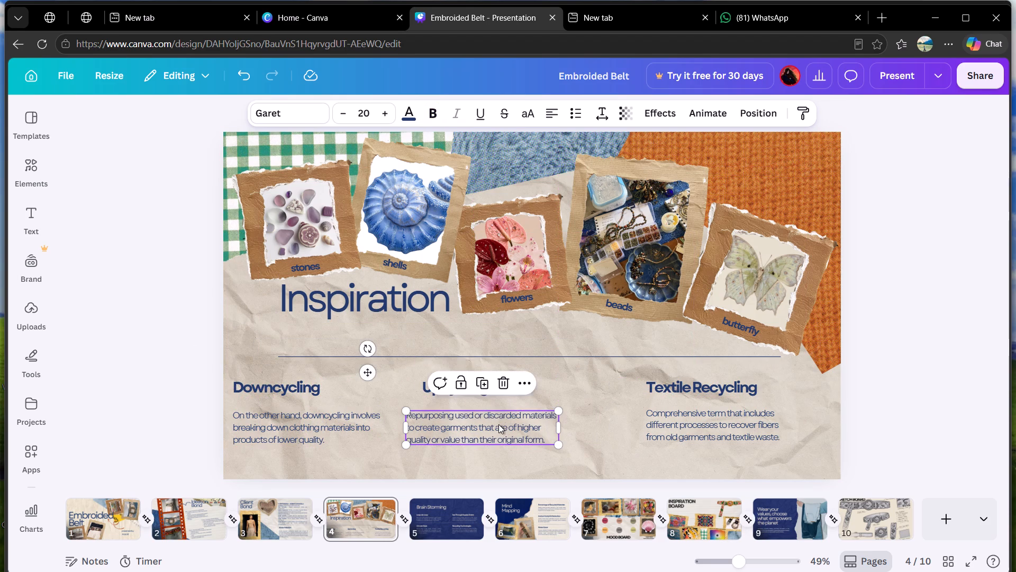
drag(423, 386, 410, 386)
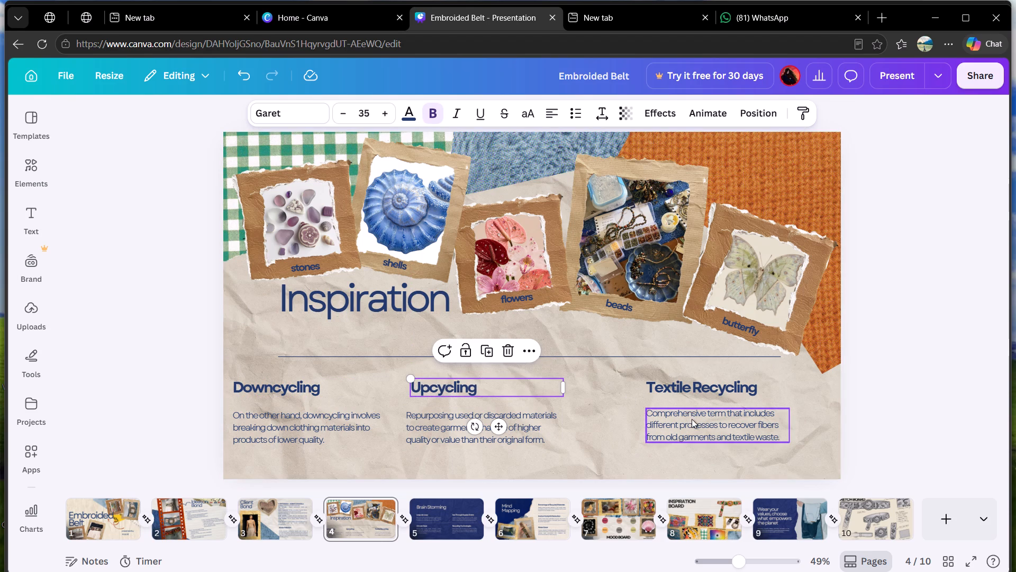
Move the Textile Recycling description and heading left toward the Upcycling column, aligning the heading with the description's left edge.
drag(692, 419, 637, 422)
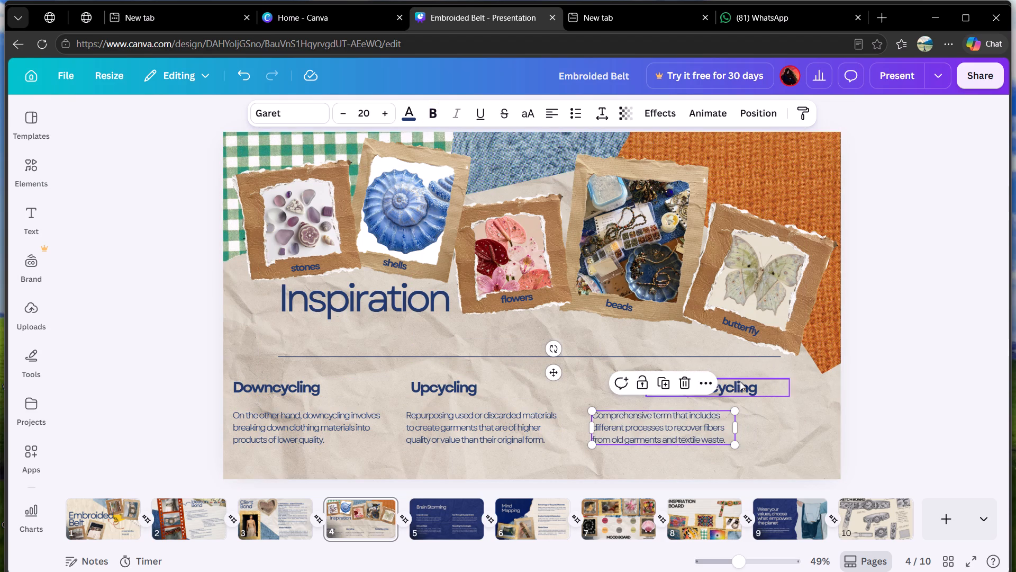
drag(740, 384, 681, 387)
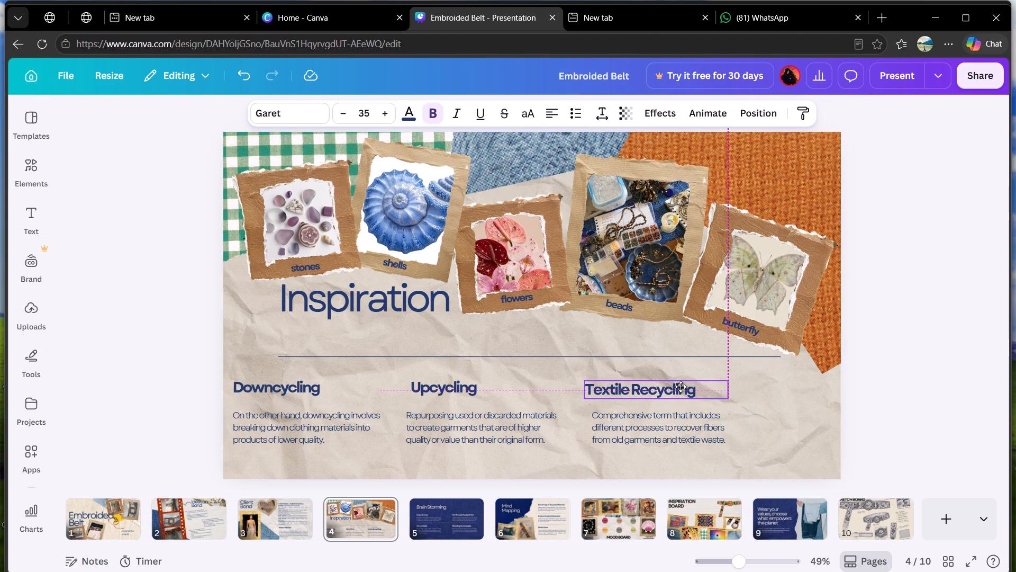
drag(681, 387, 685, 385)
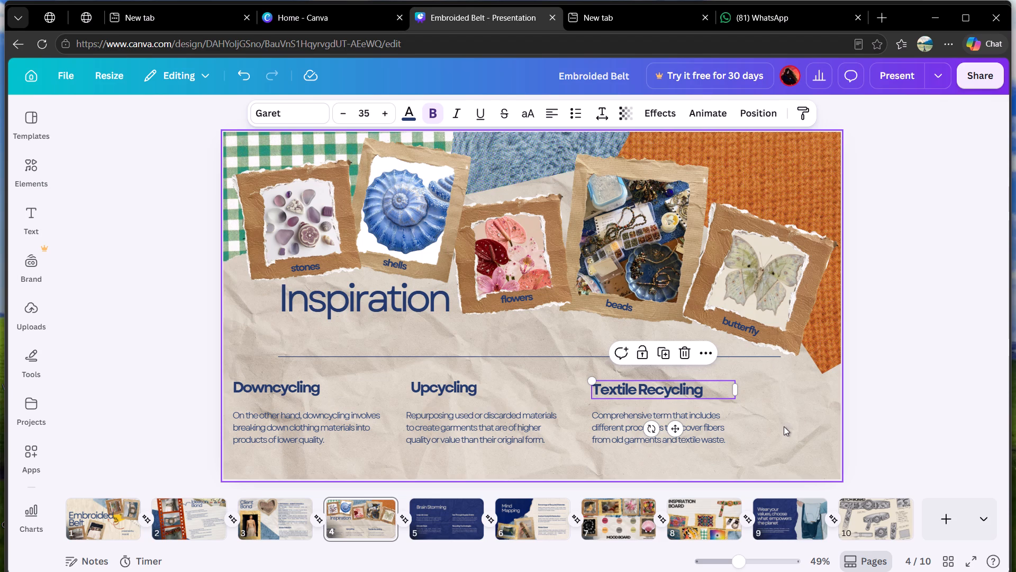
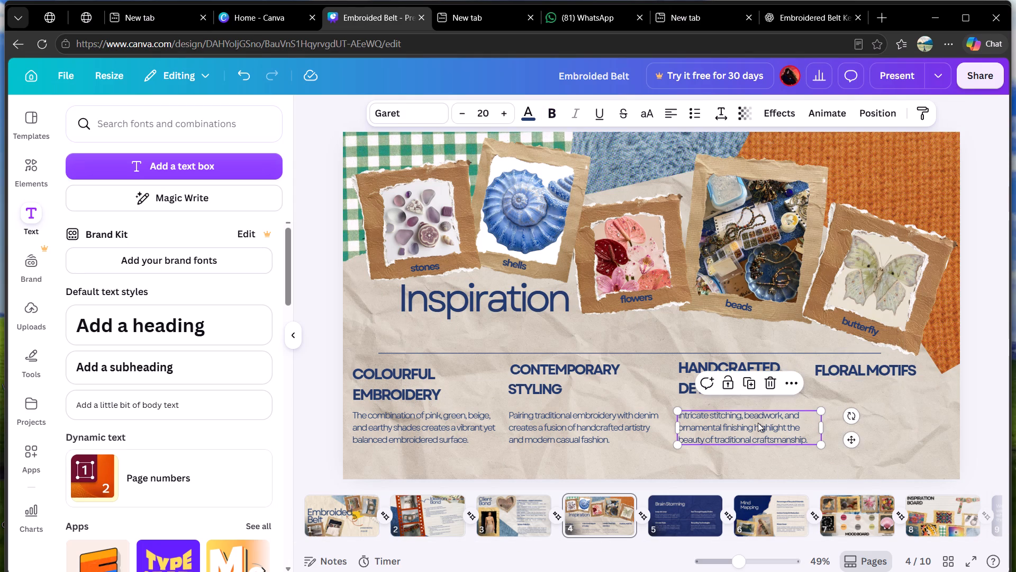
click(235, 164)
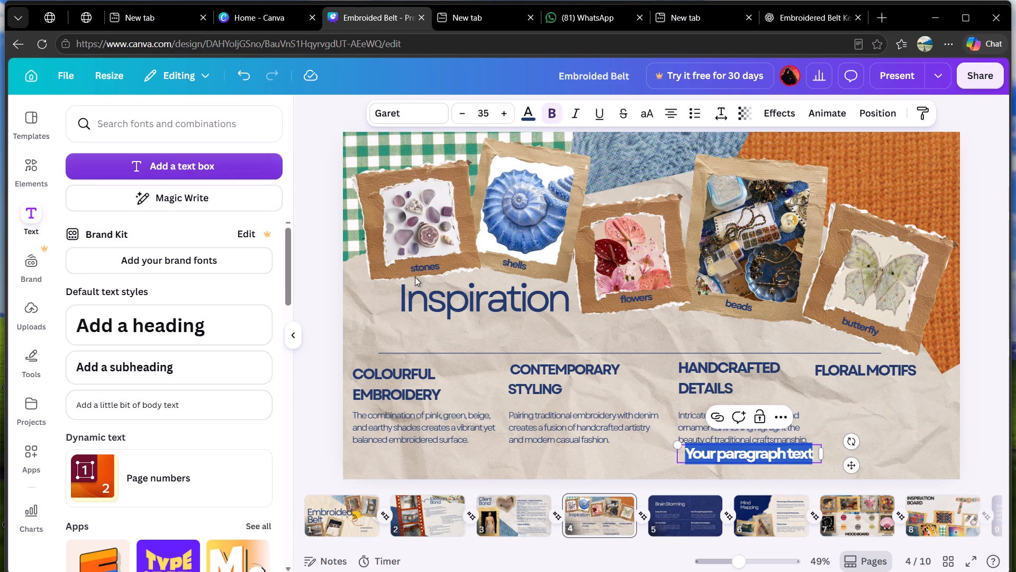
click(893, 421)
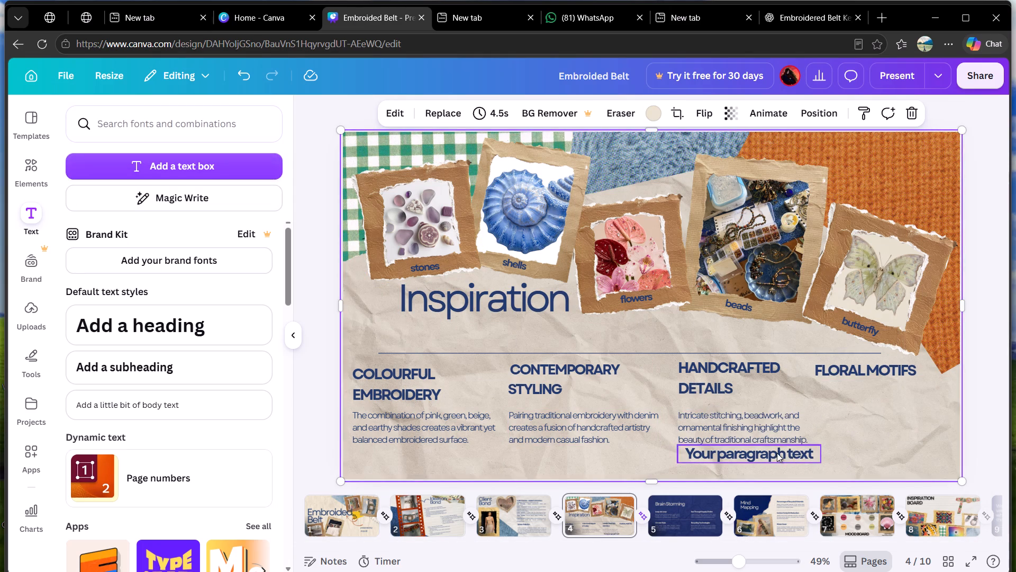
drag(778, 453, 899, 398)
click(899, 398)
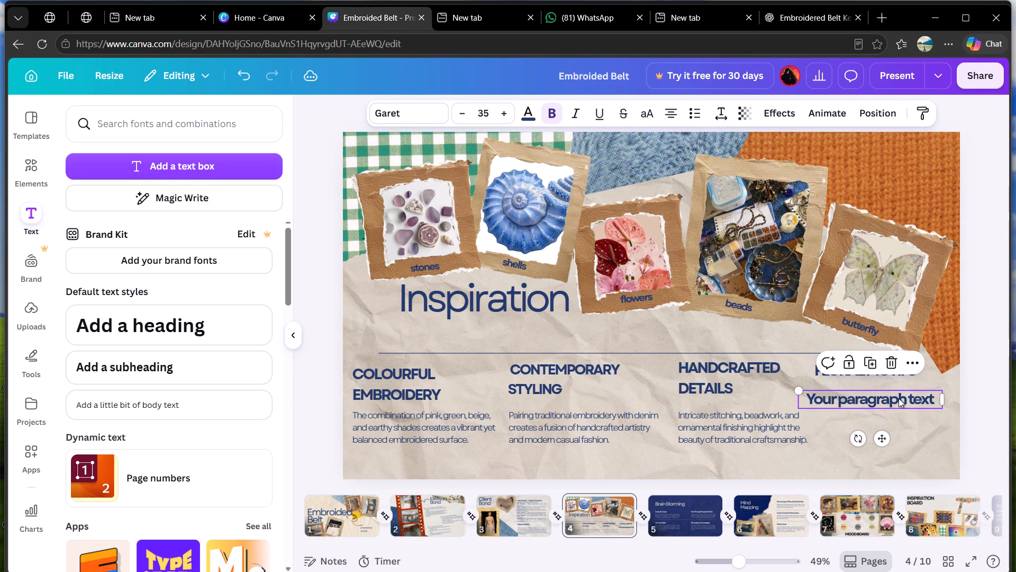
key(ctrl+v)
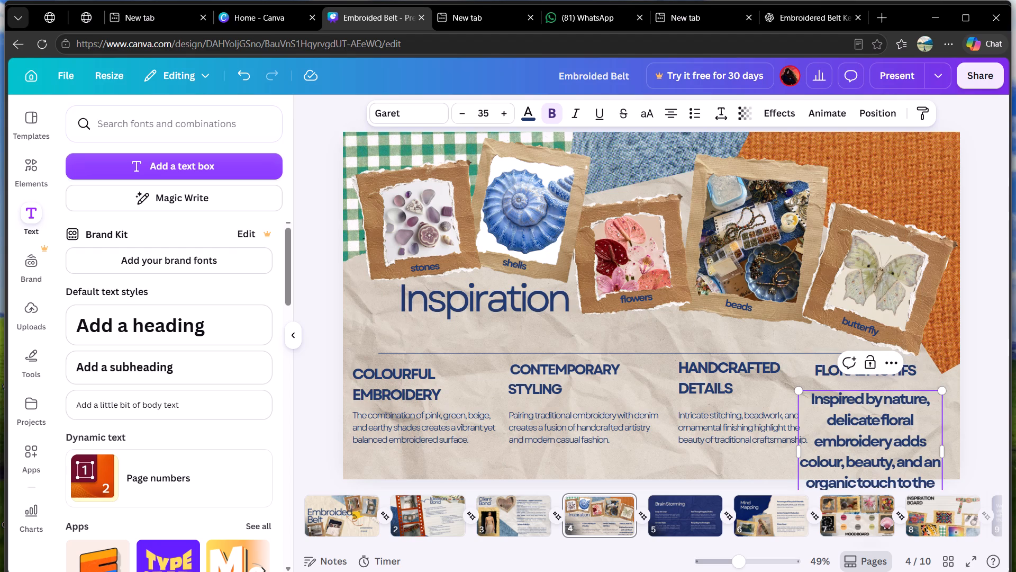
Set the FLORAL MOTIFS description to font size 20 and remove its bold, matching the other descriptions.
click(554, 114)
click(761, 437)
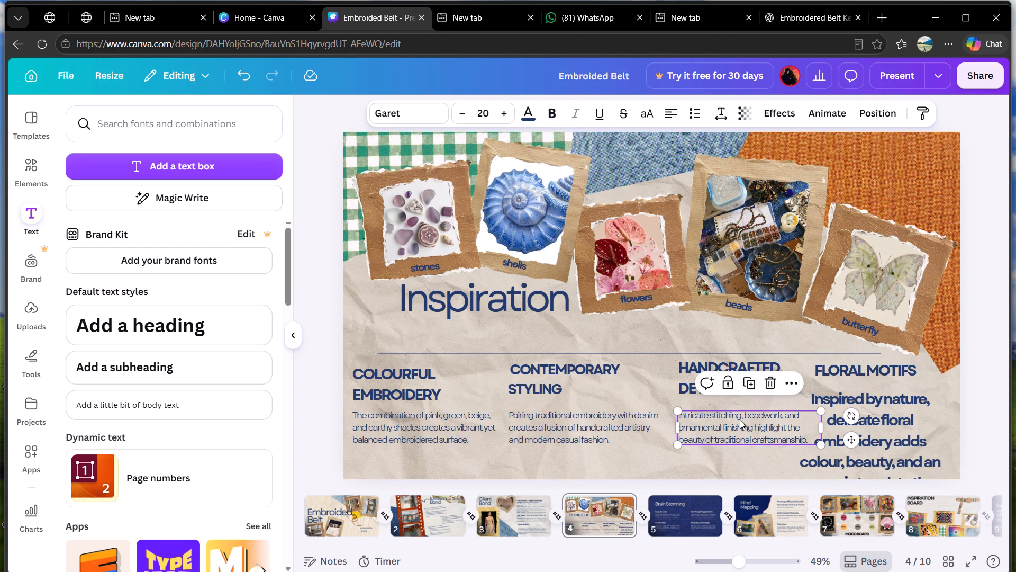
click(877, 426)
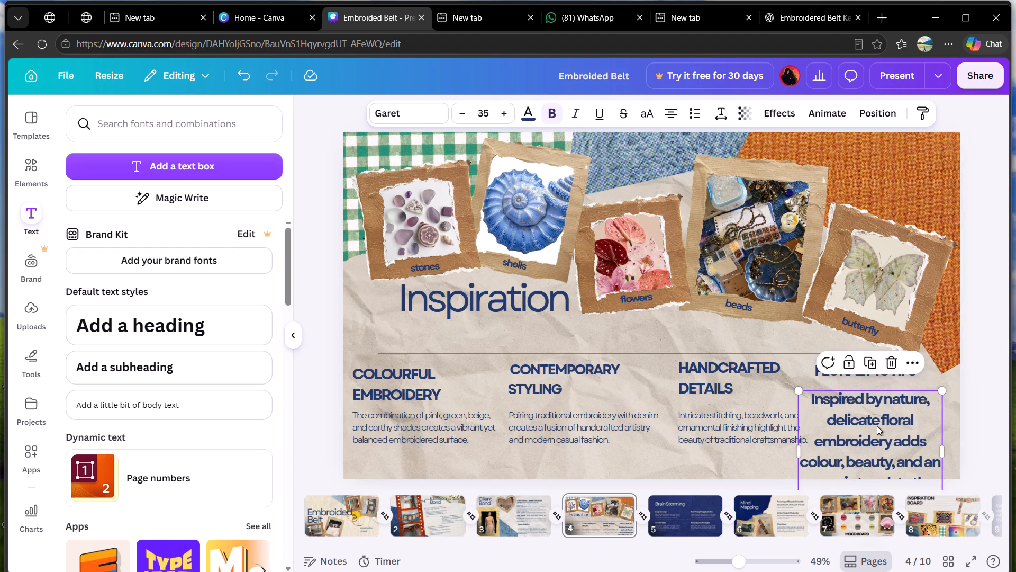
triple_click(461, 114)
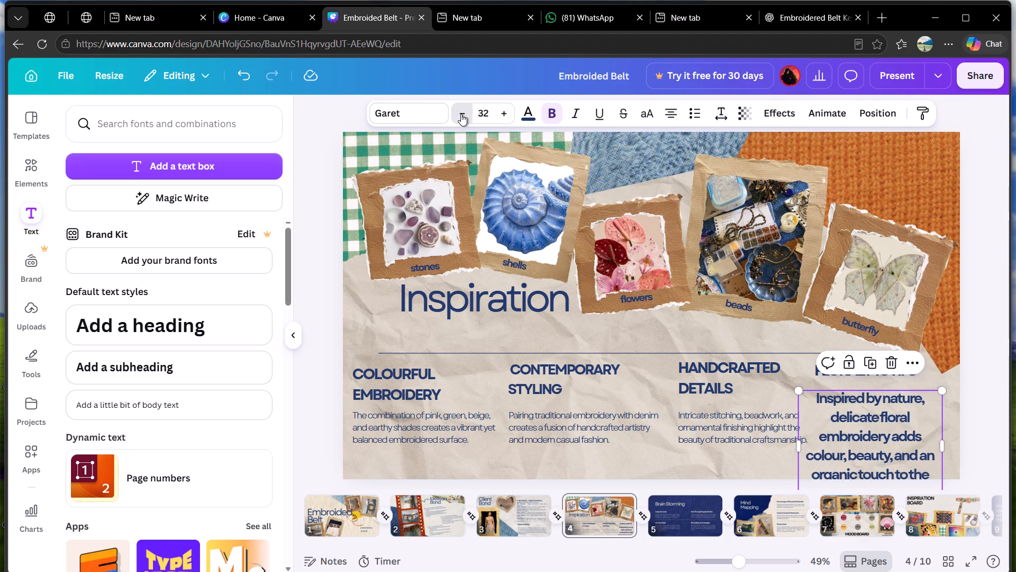
triple_click(461, 114)
triple_click(461, 114)
triple_click(461, 114)
double_click(461, 114)
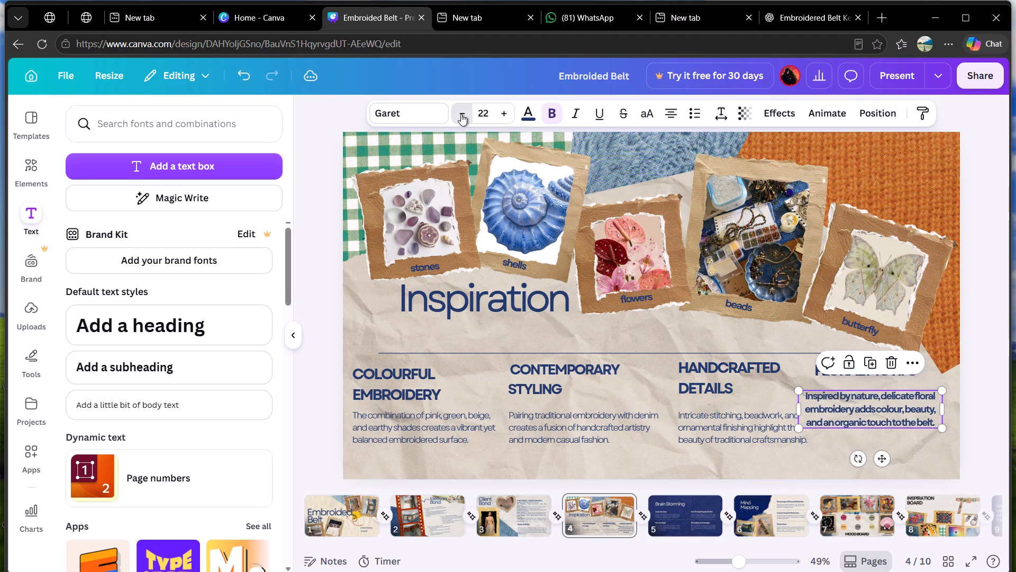
click(461, 114)
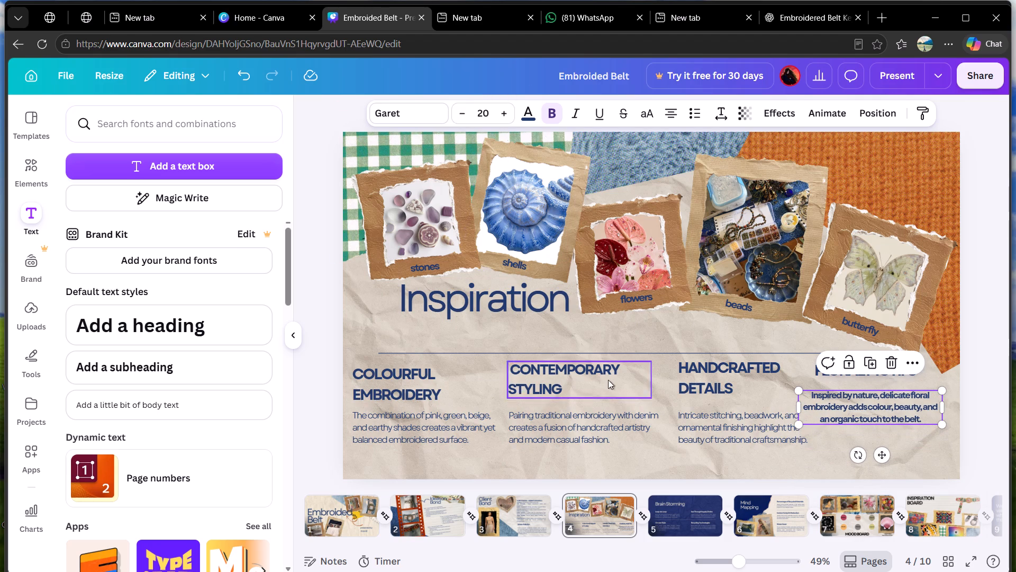
click(715, 428)
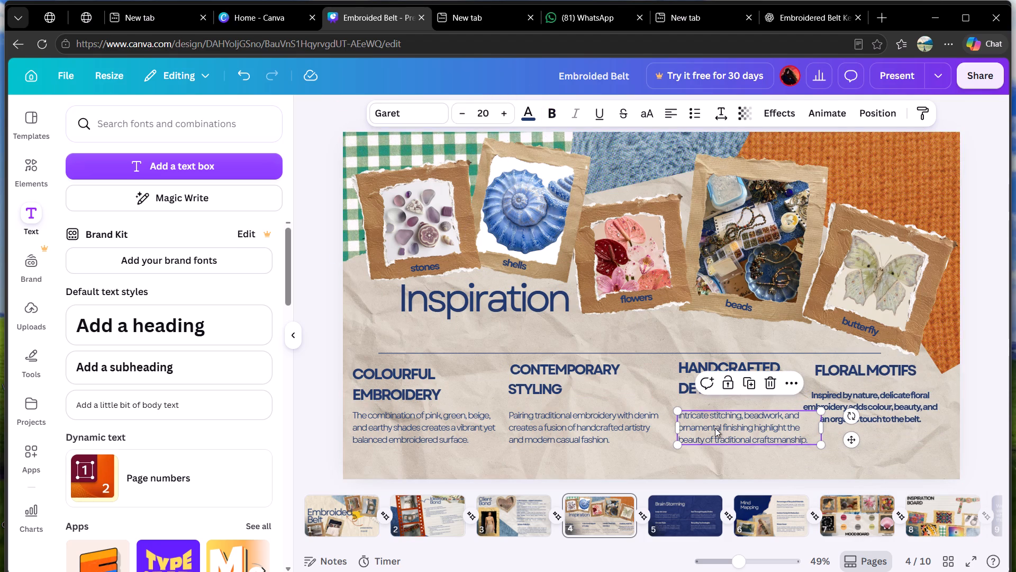
click(900, 406)
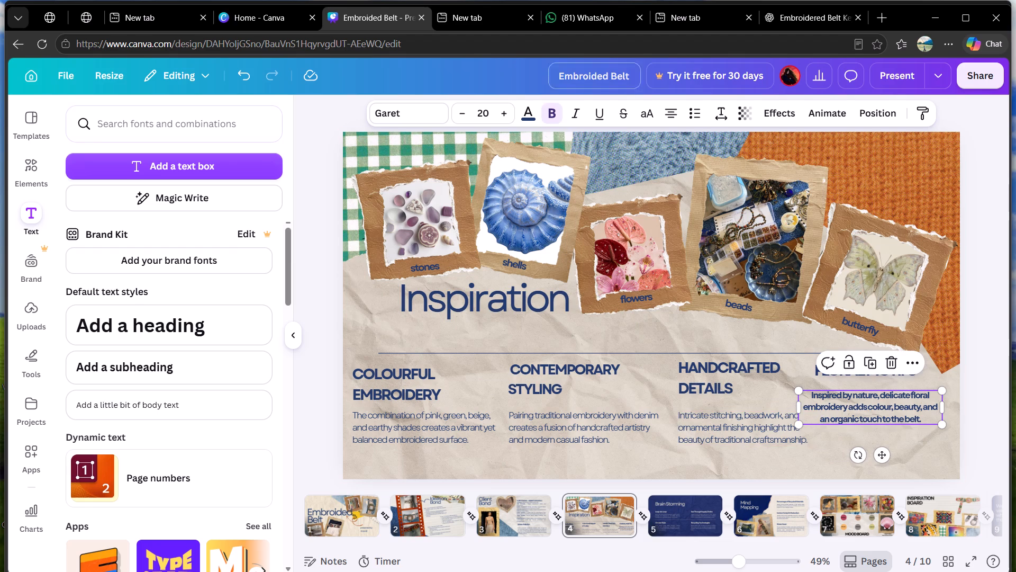
click(556, 114)
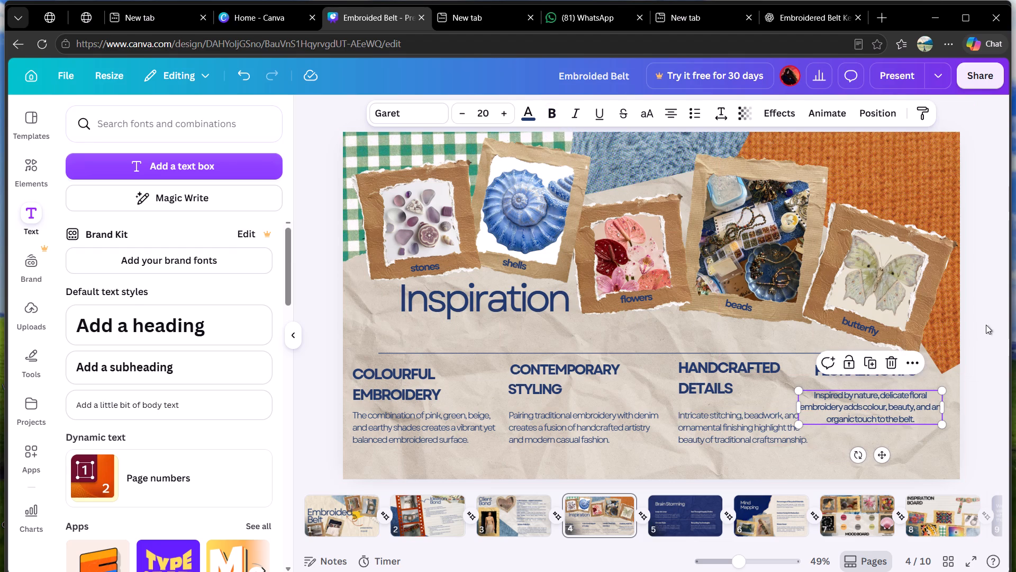
Left-align the FLORAL MOTIFS description and move it lower, level with the HANDCRAFTED DETAILS description and up to the slide's right edge.
click(994, 395)
drag(885, 408, 896, 416)
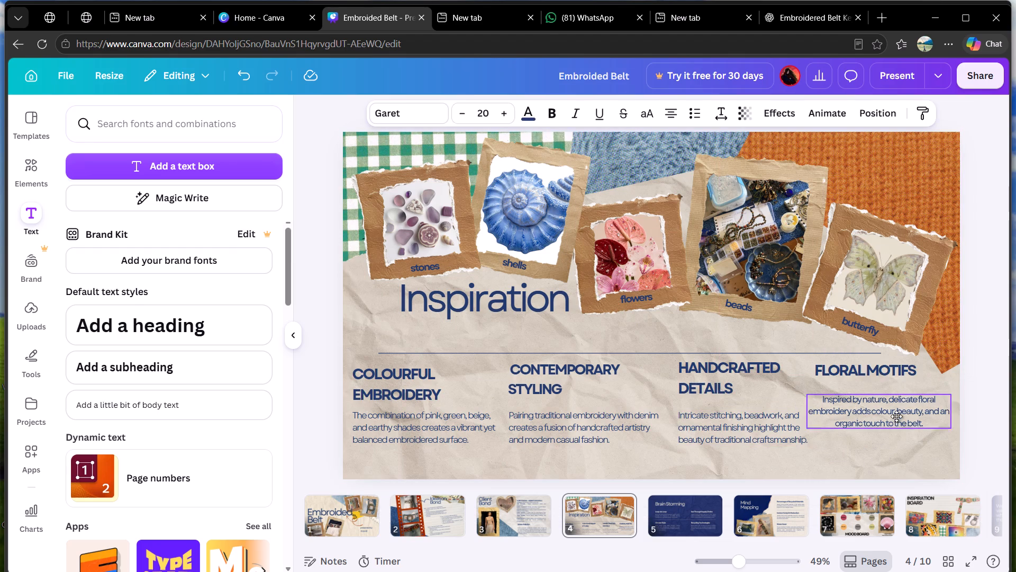
drag(896, 416, 899, 425)
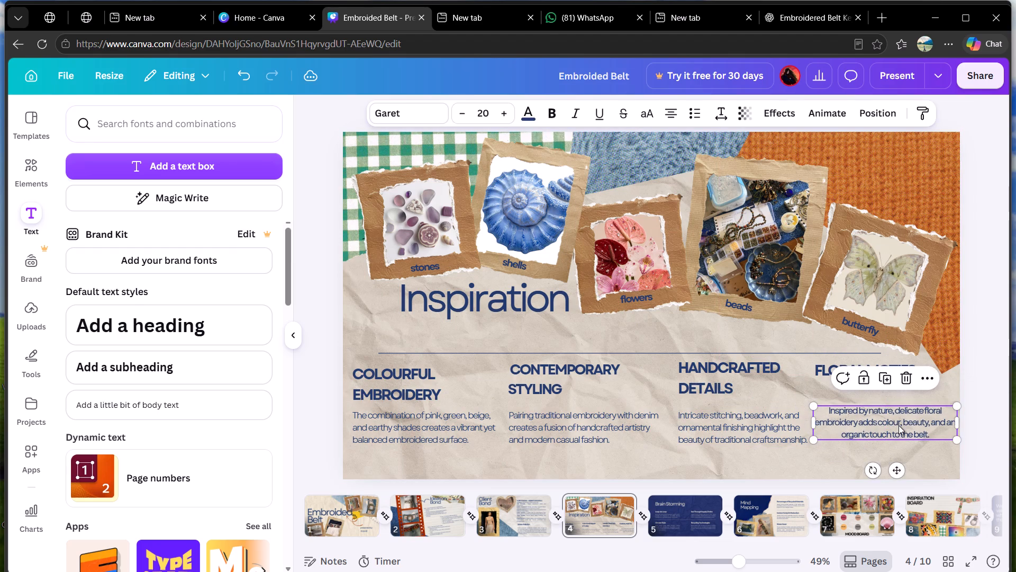
click(673, 115)
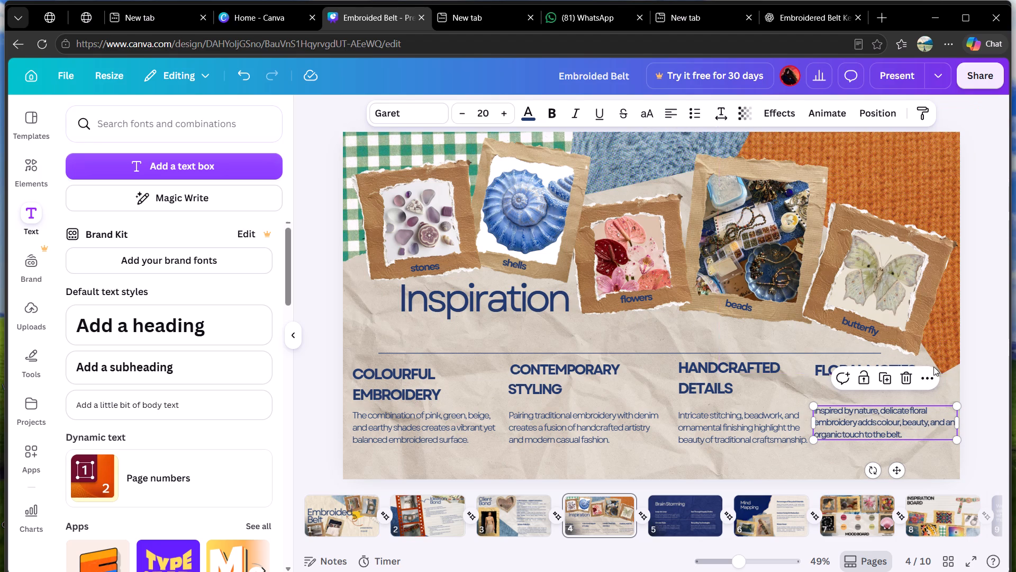
click(991, 330)
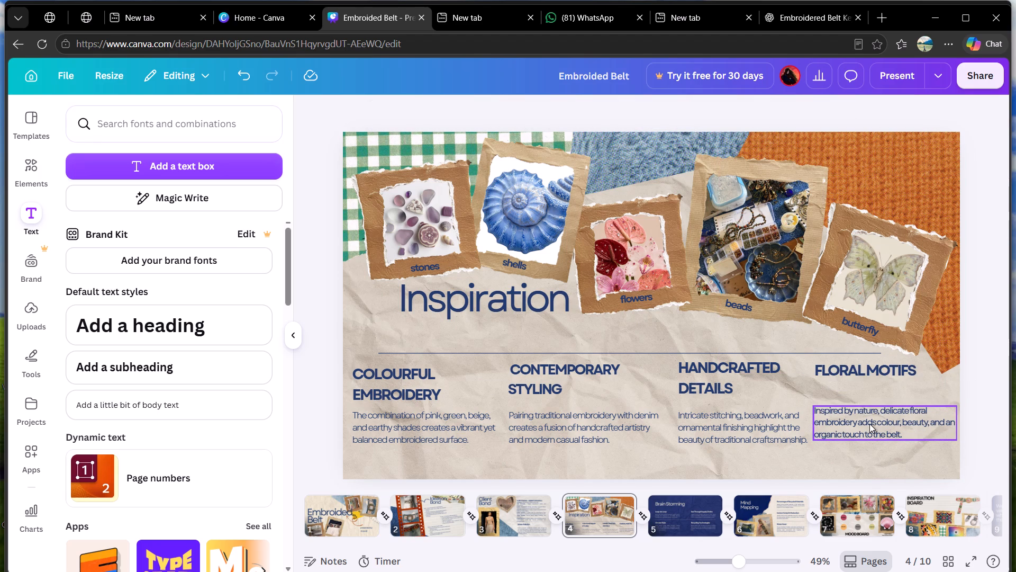
click(871, 424)
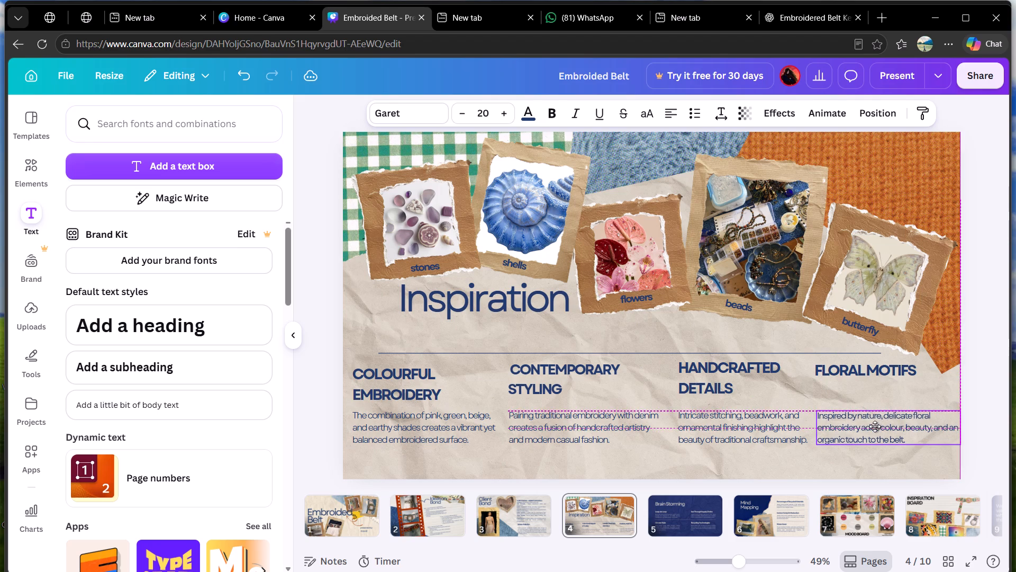
Compare the FLORAL MOTIFS heading and description with the HANDCRAFTED DETAILS description for matching text formatting.
click(997, 342)
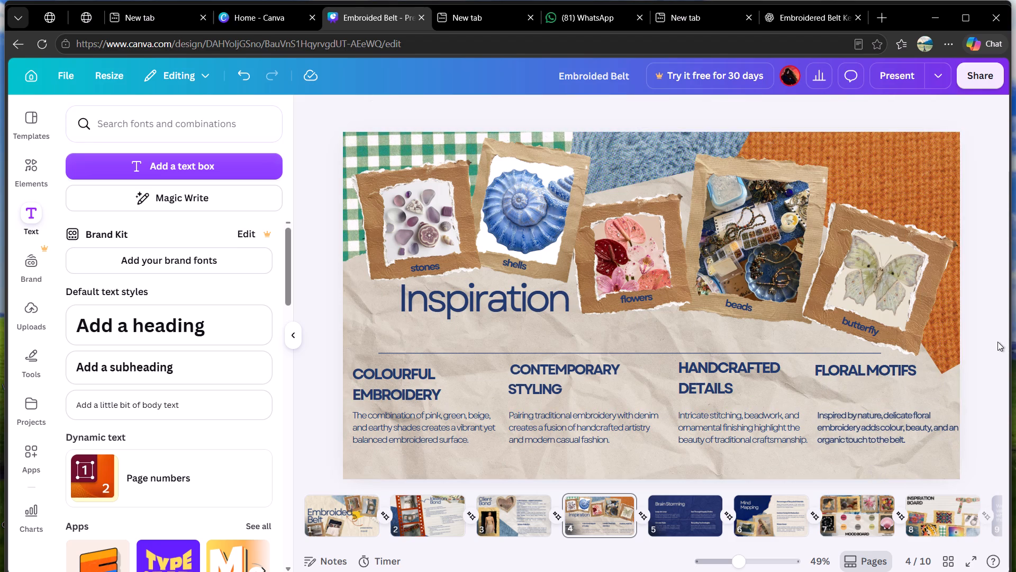
click(881, 370)
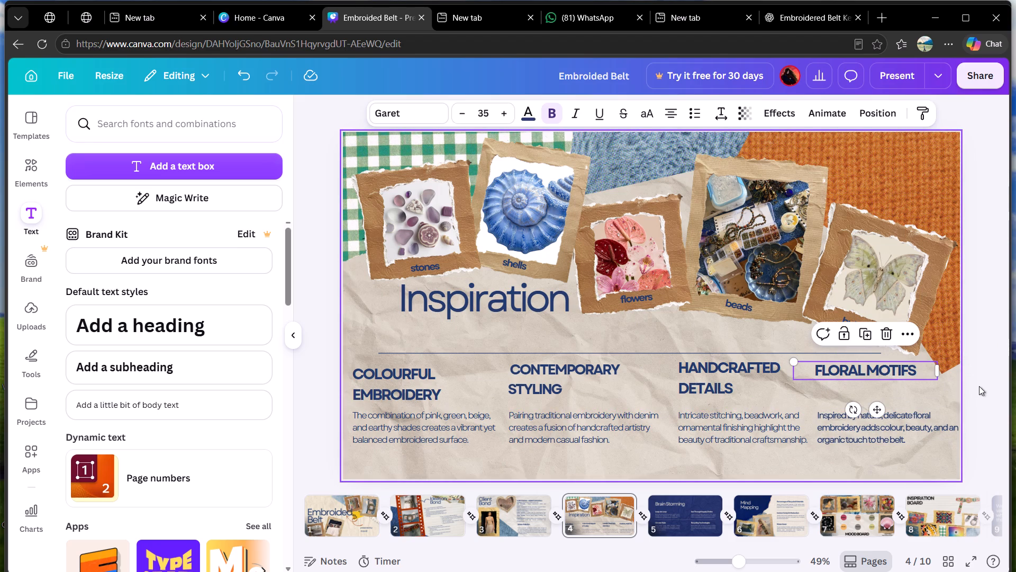
click(986, 386)
click(887, 418)
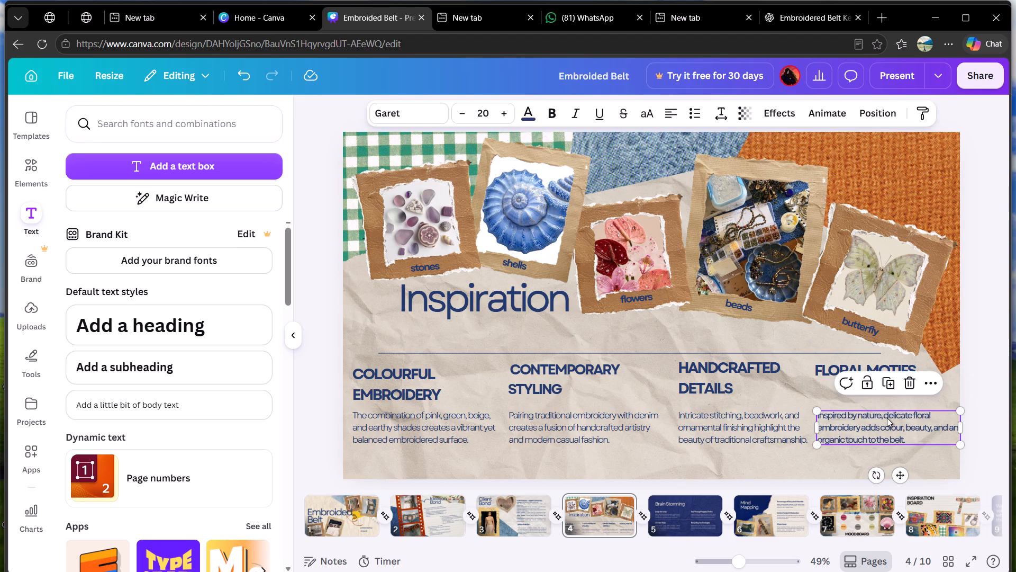
click(760, 432)
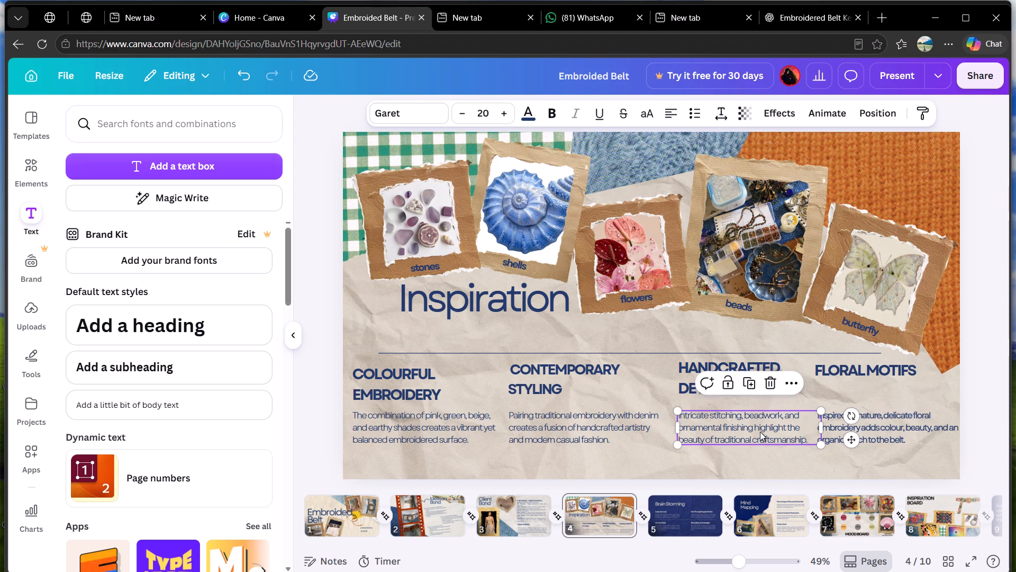
click(902, 424)
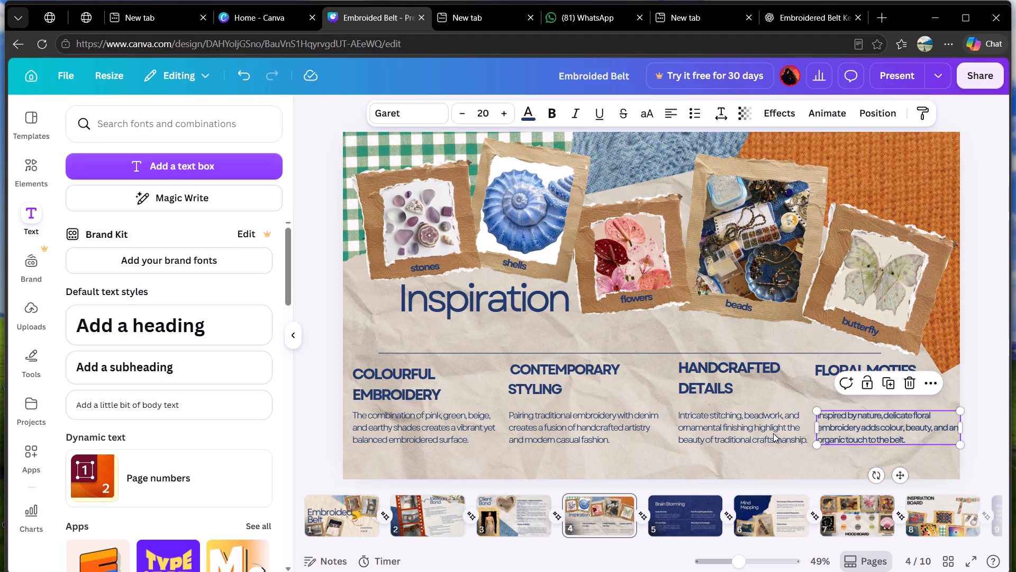
click(773, 433)
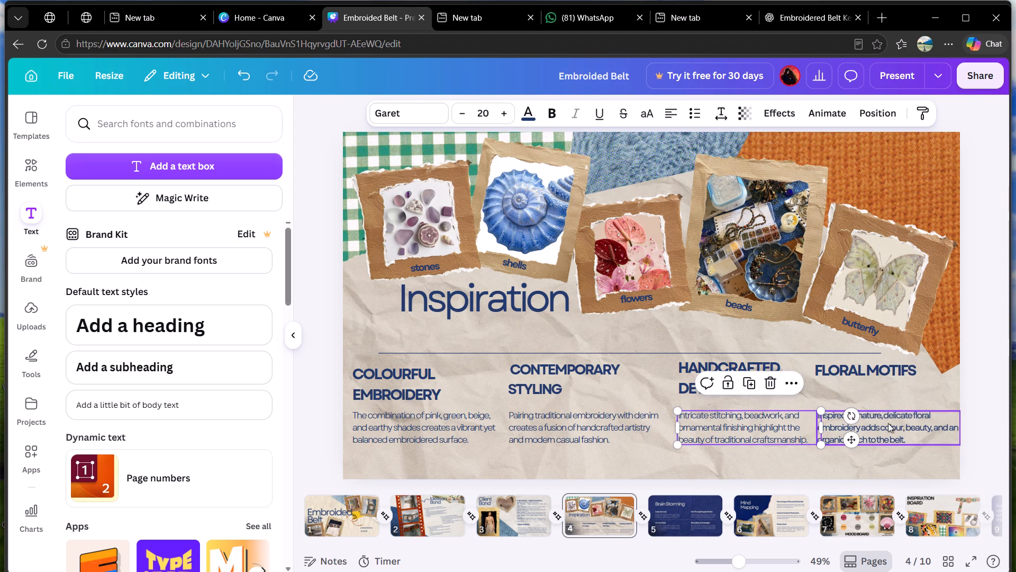
click(900, 424)
click(915, 431)
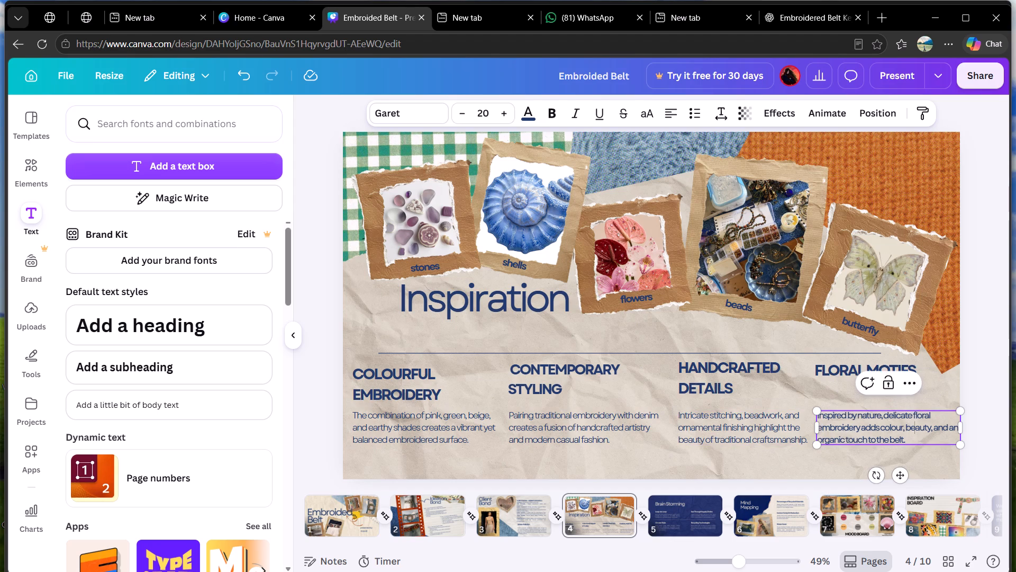
click(687, 470)
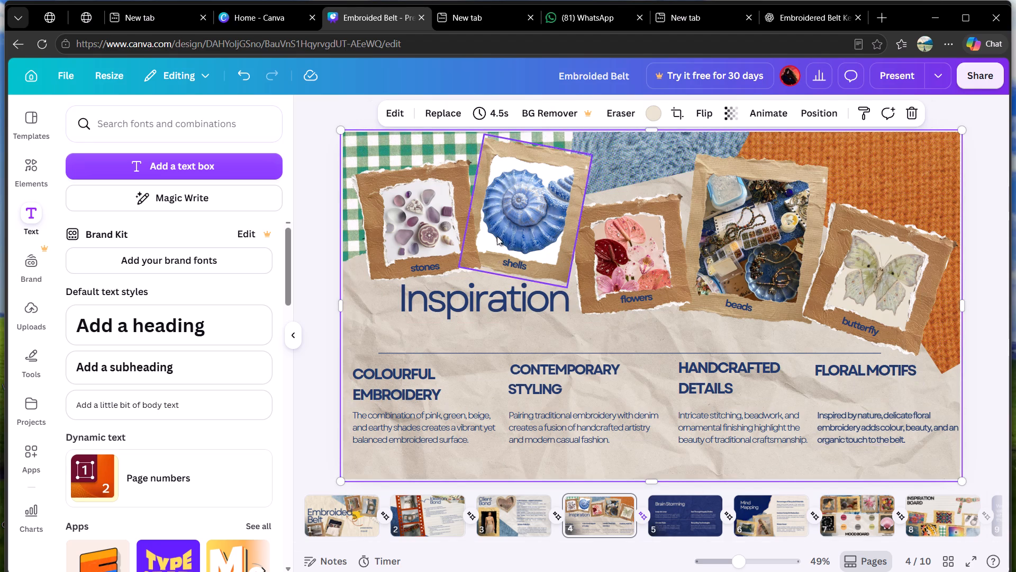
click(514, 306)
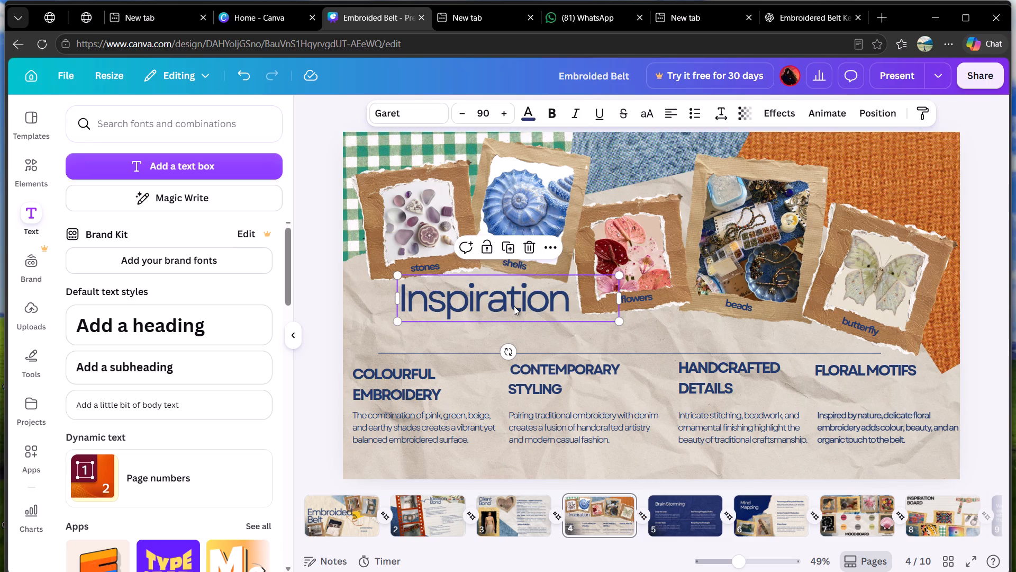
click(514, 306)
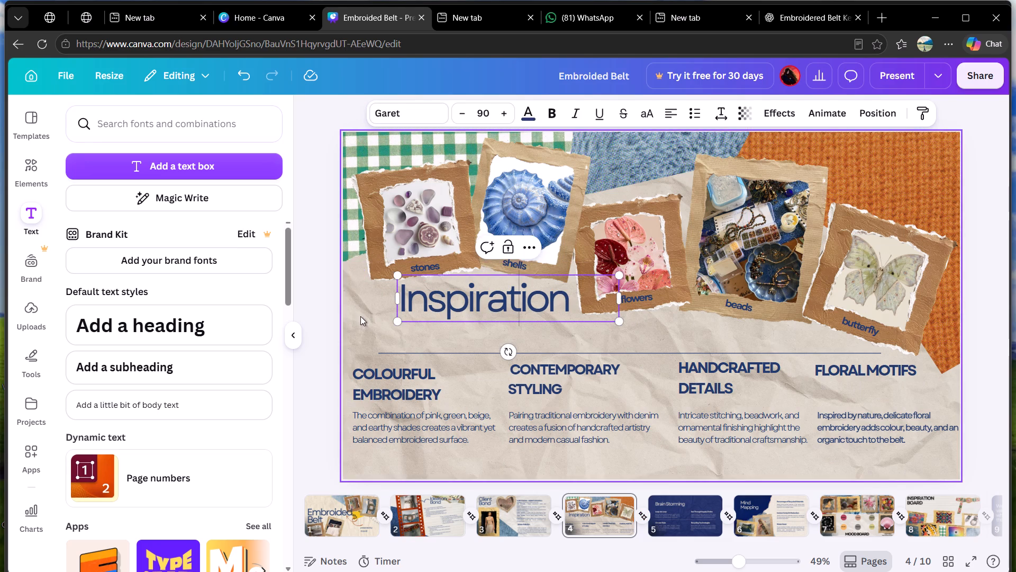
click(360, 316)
Add a new text box to the Inspiration slide containing the word "board".
click(201, 165)
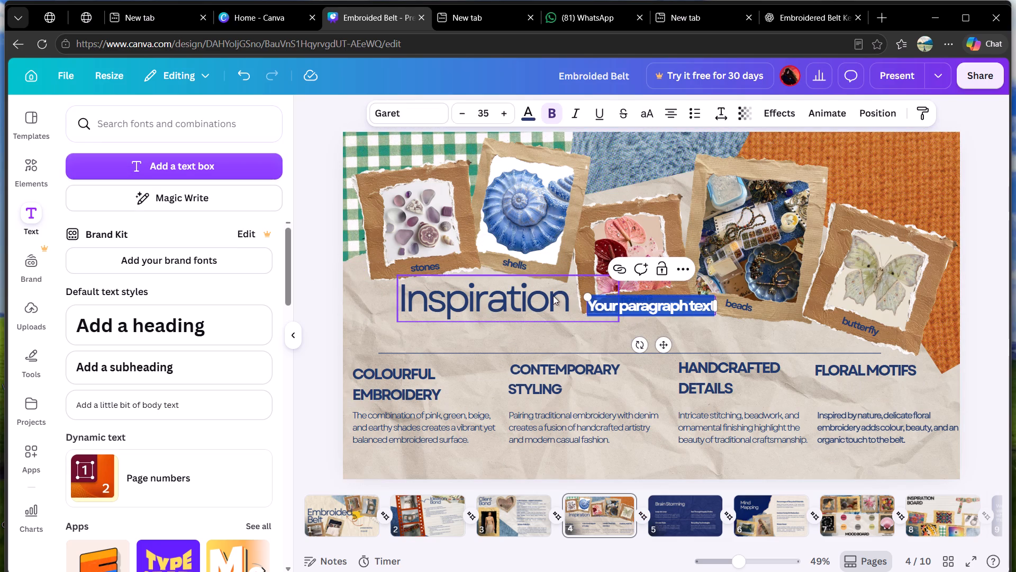
key(BackSpace)
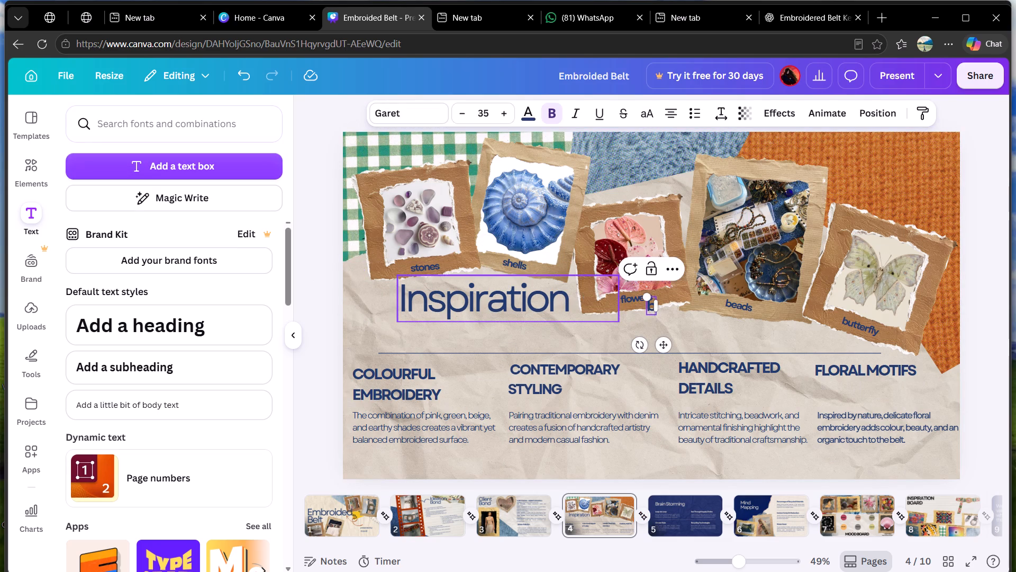
text(ard)
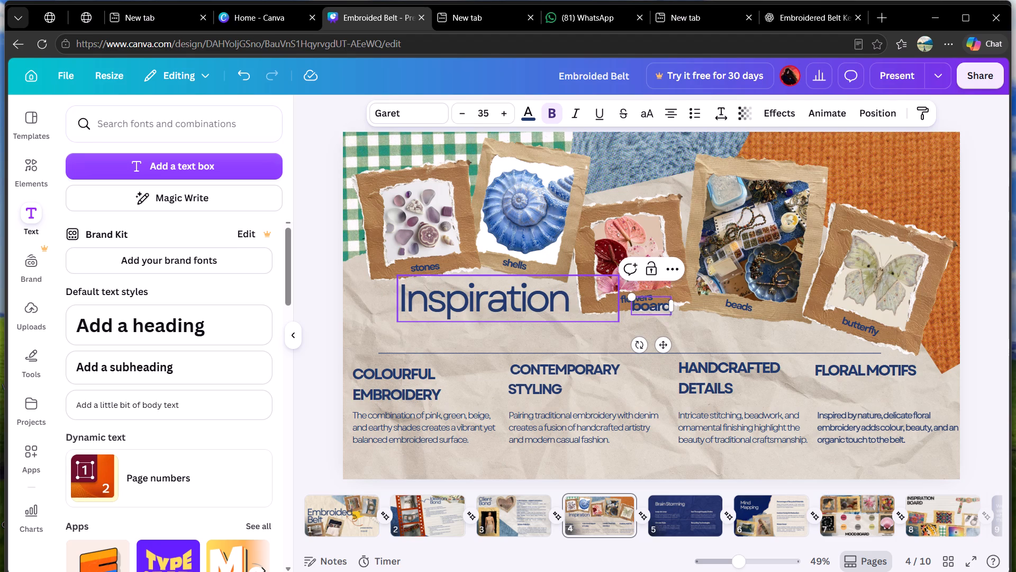
click(735, 345)
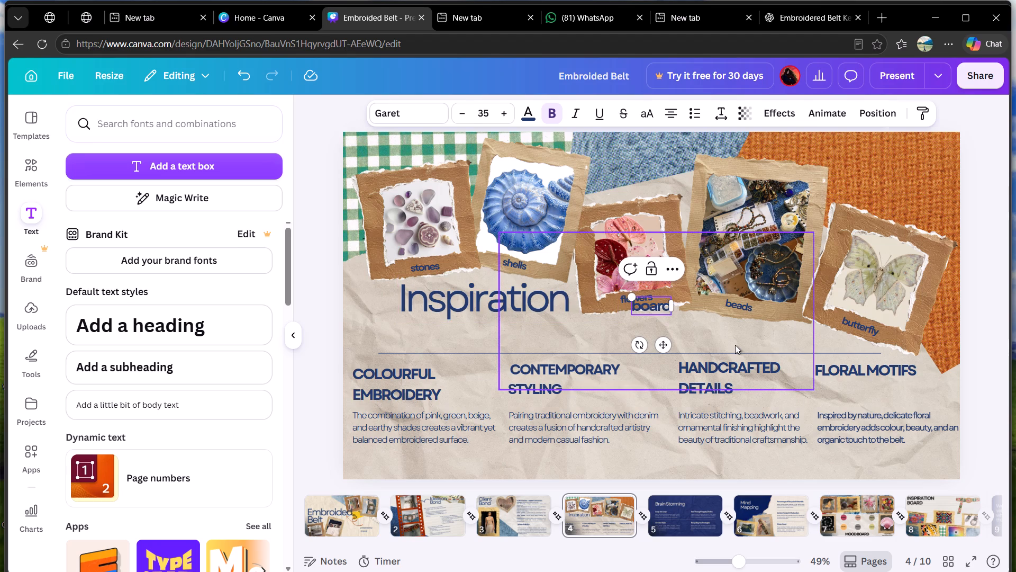
Enlarge the "board" text to font size about 82.3 and place it directly beneath the Inspiration title.
drag(651, 307, 436, 332)
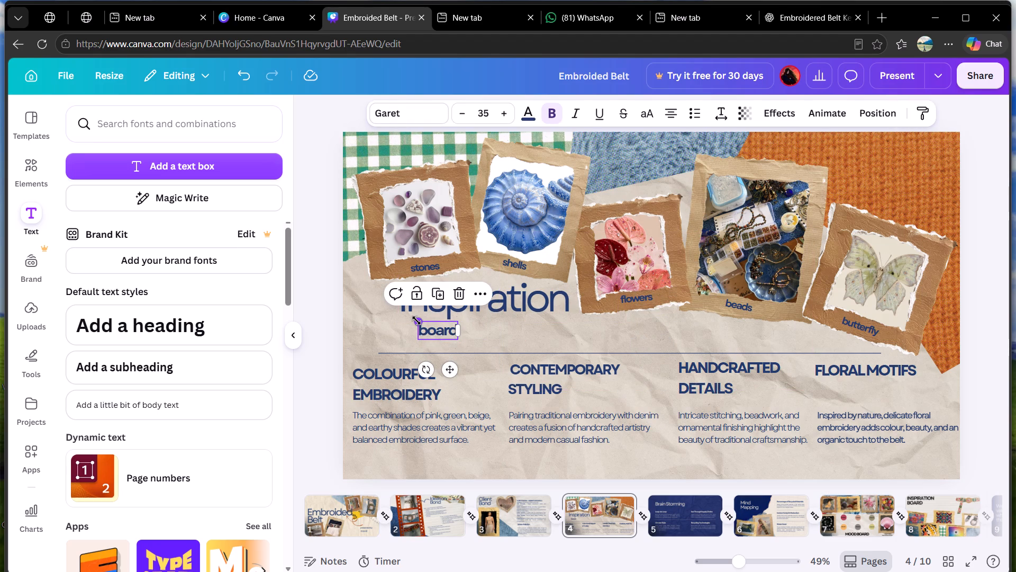
drag(416, 320, 366, 294)
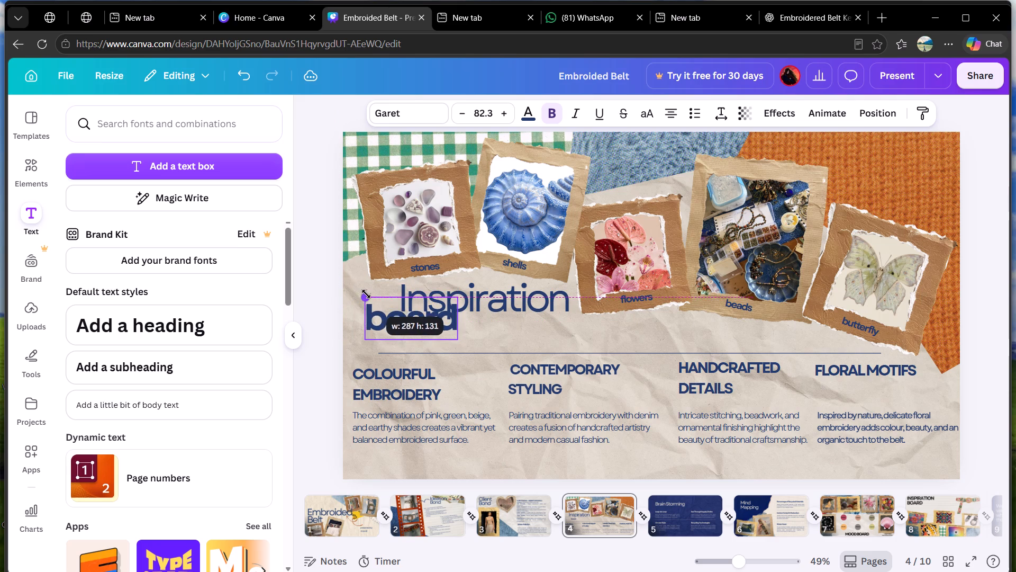
drag(366, 294, 364, 293)
click(609, 339)
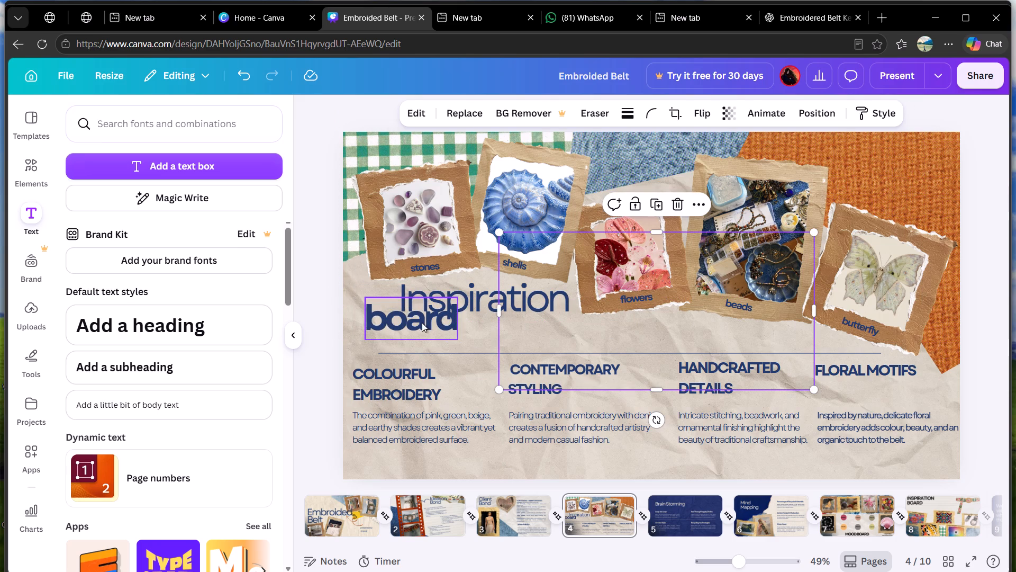
drag(422, 322, 470, 332)
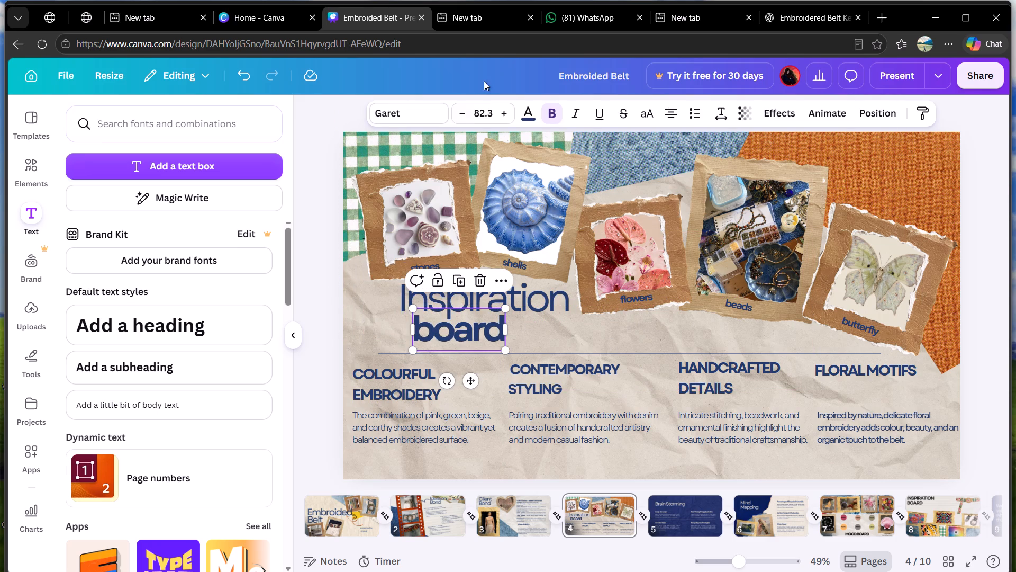
Remove the bold from "board" and align its left edge with the Inspiration title above it.
click(553, 117)
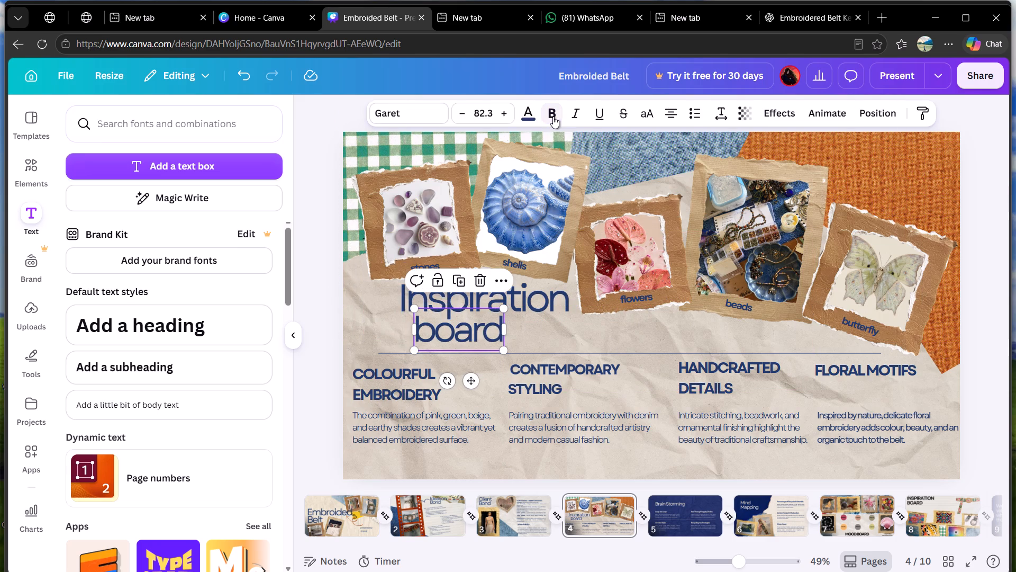
click(534, 294)
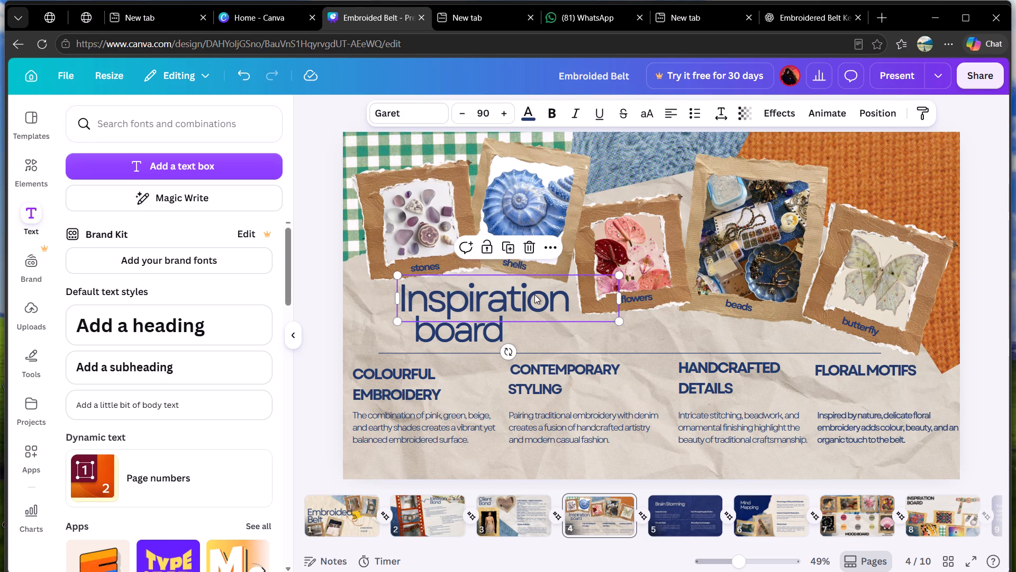
click(478, 339)
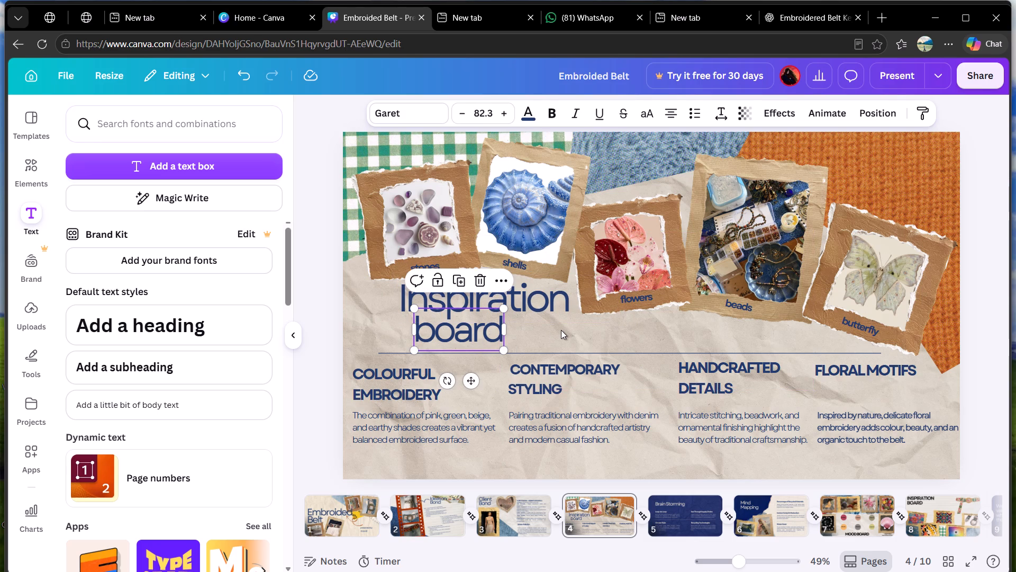
click(561, 330)
drag(461, 333, 448, 333)
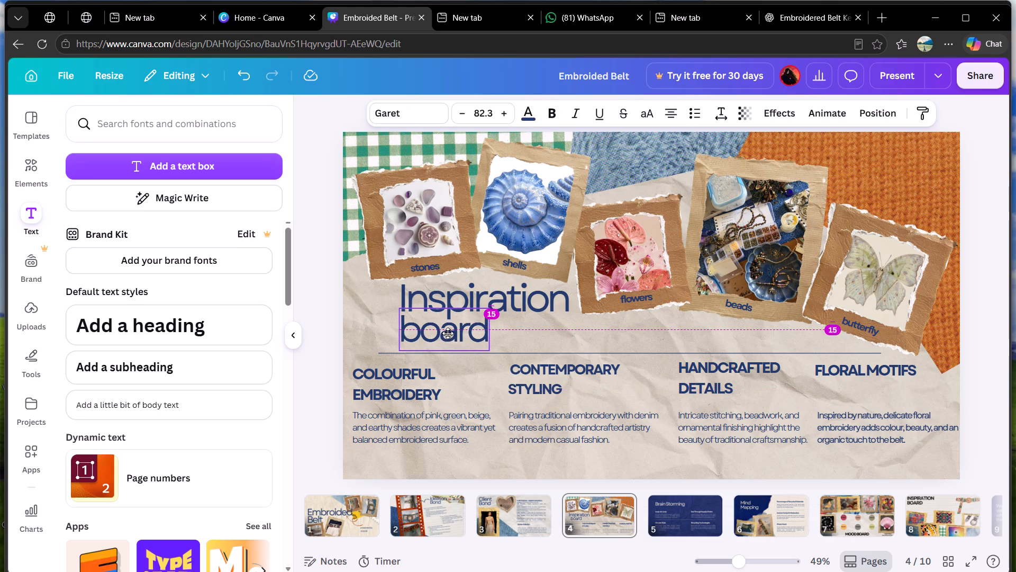
drag(448, 333, 448, 333)
click(313, 144)
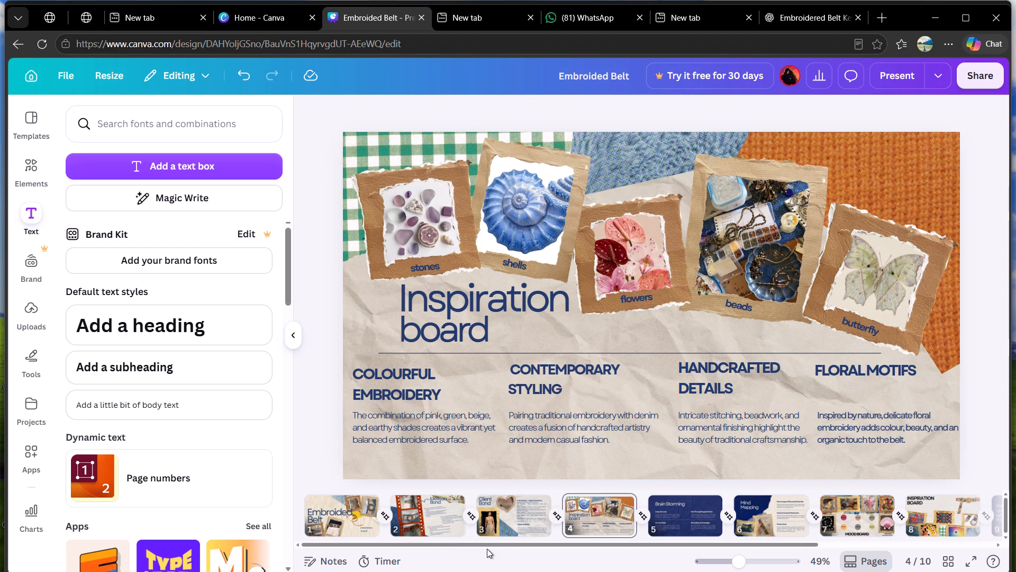
On the Client Bond slide, delete the Water Pollution heading and the textile production paragraph beneath it.
click(343, 516)
click(466, 527)
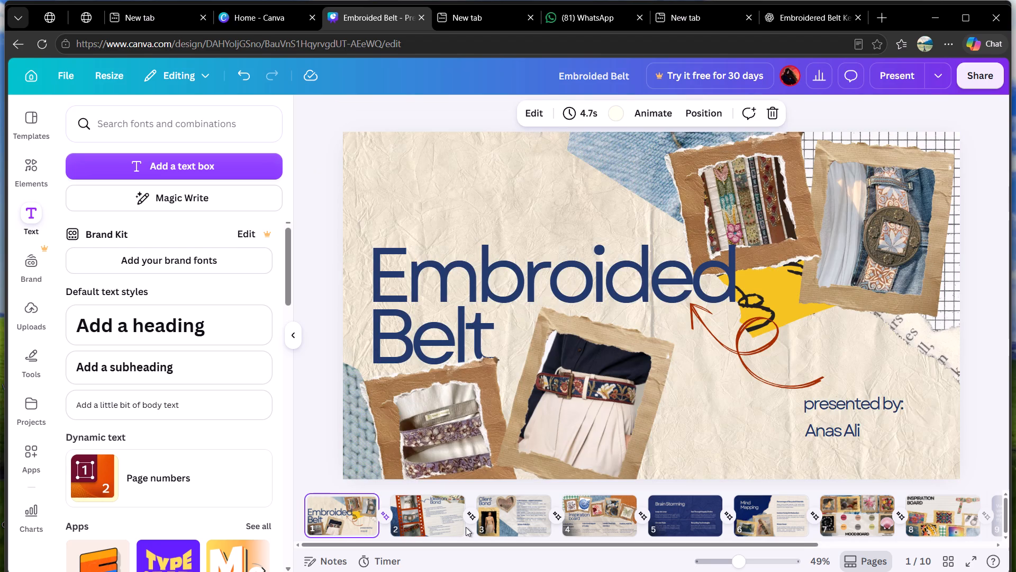
click(444, 521)
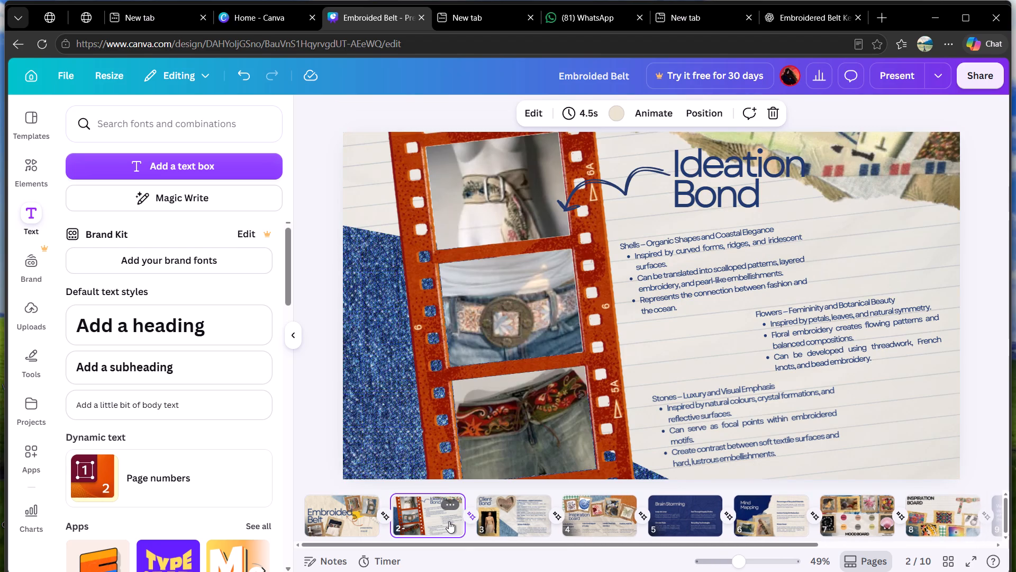
click(532, 522)
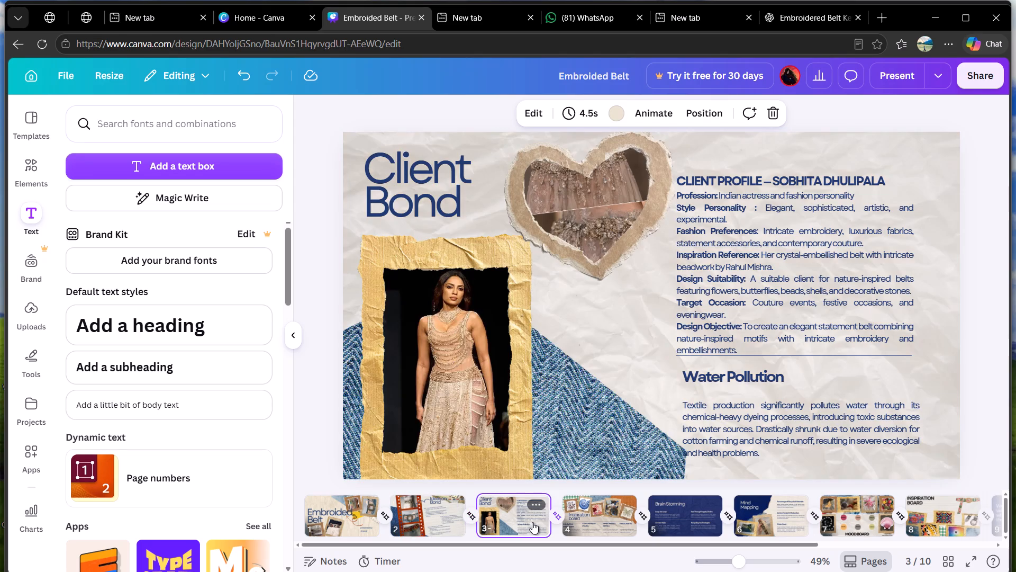
click(440, 524)
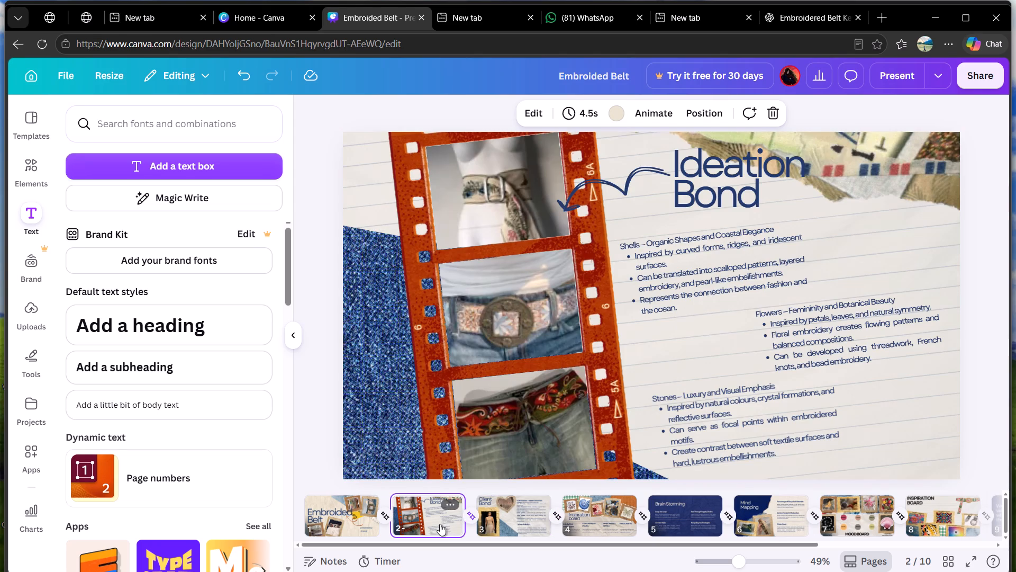
click(538, 519)
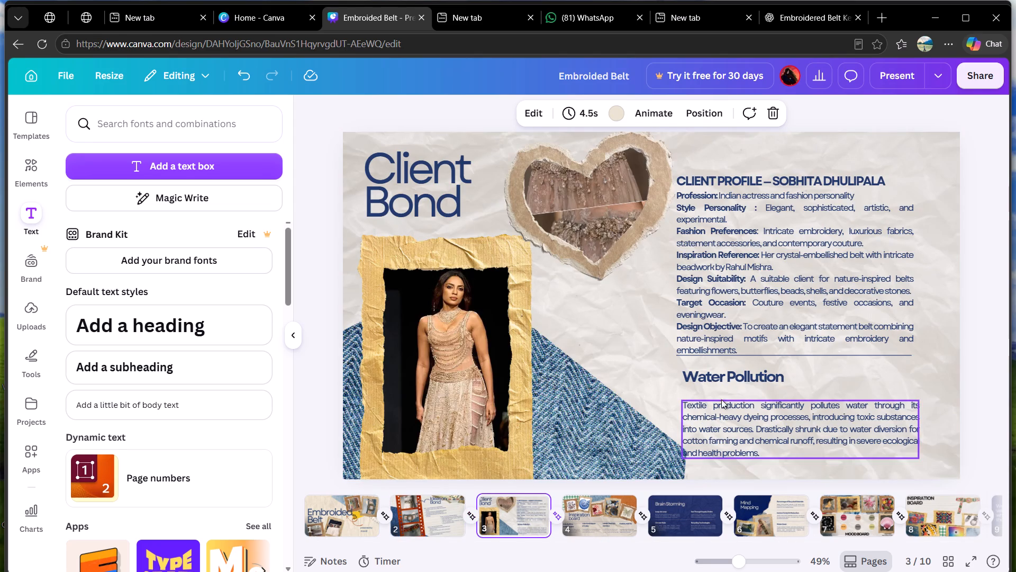
click(725, 421)
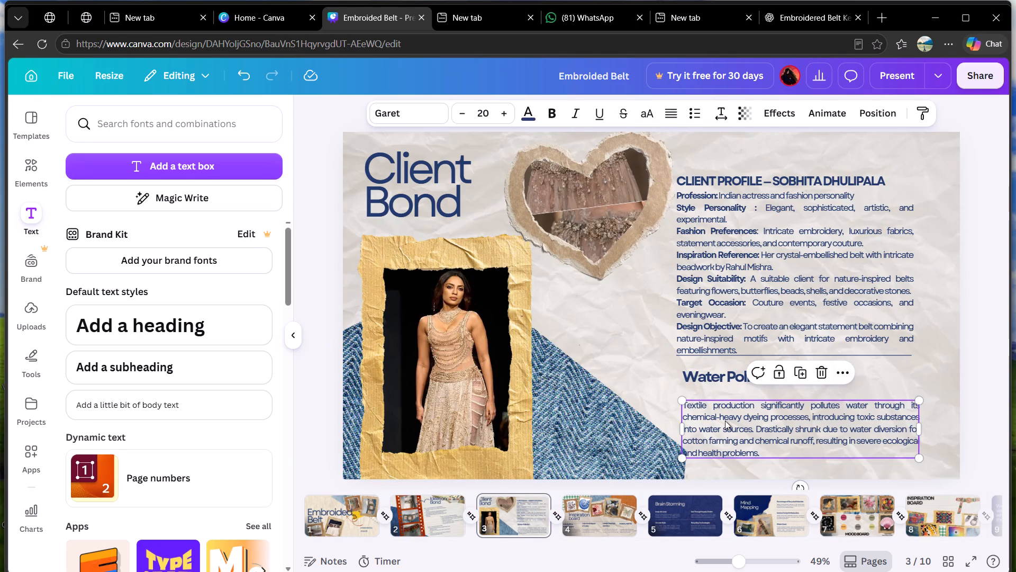
key(Delete)
click(730, 372)
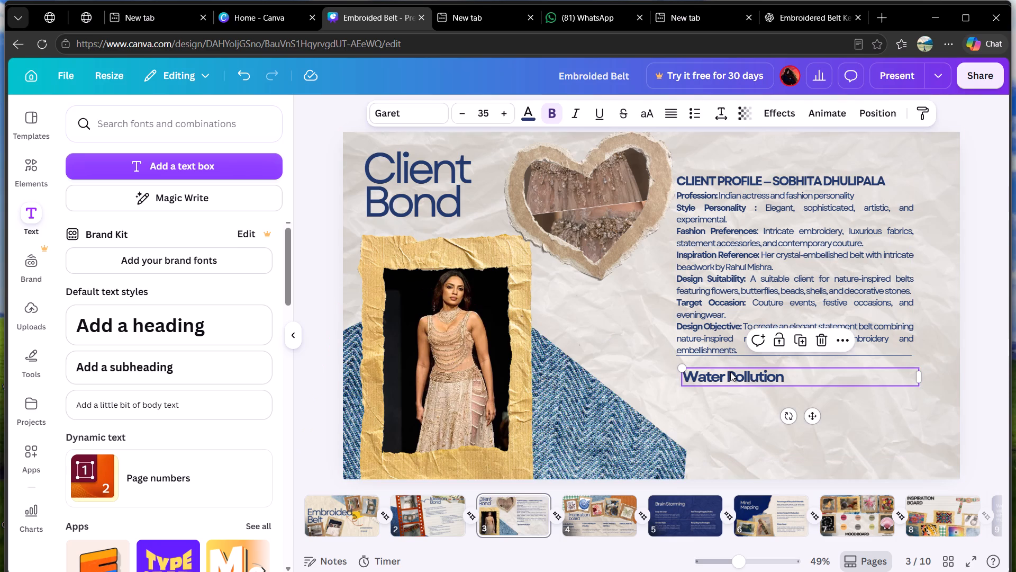
key(Delete)
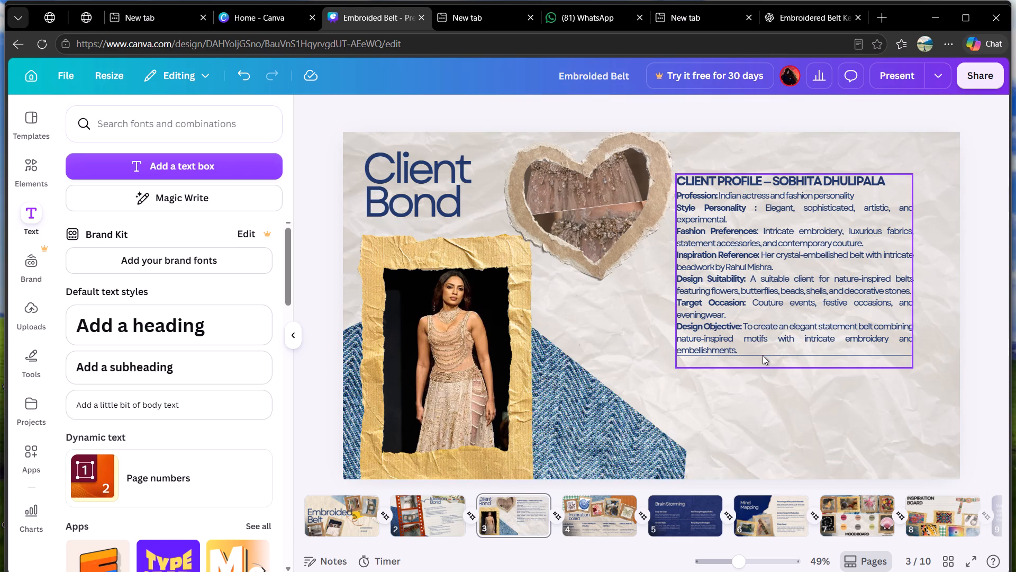
Enlarge the CLIENT PROFILE text block to about 883 by 723 and move it slightly lower on the Client Bond slide.
click(763, 355)
drag(915, 368, 944, 426)
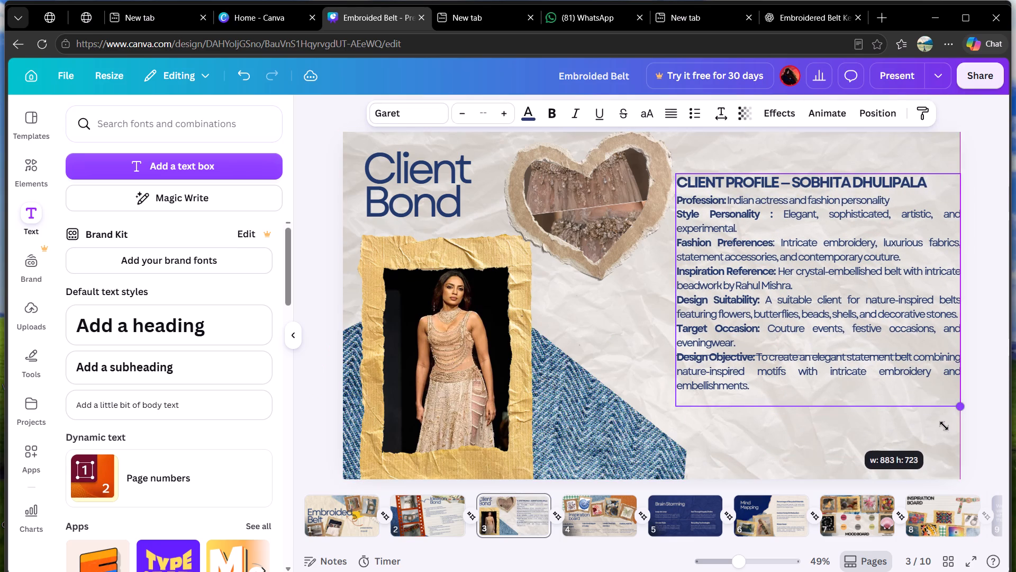
drag(944, 426, 945, 426)
click(629, 299)
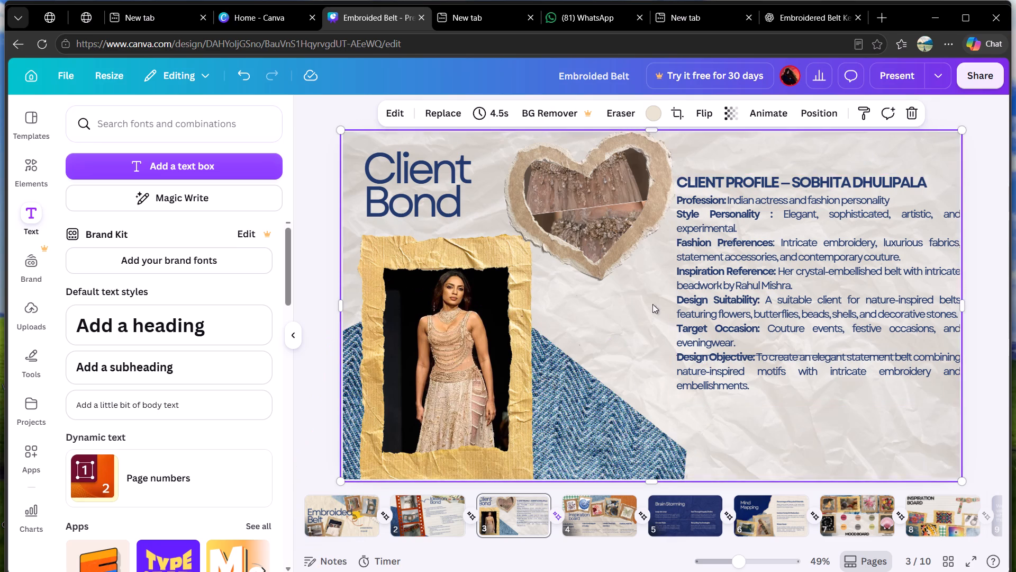
drag(796, 338, 792, 364)
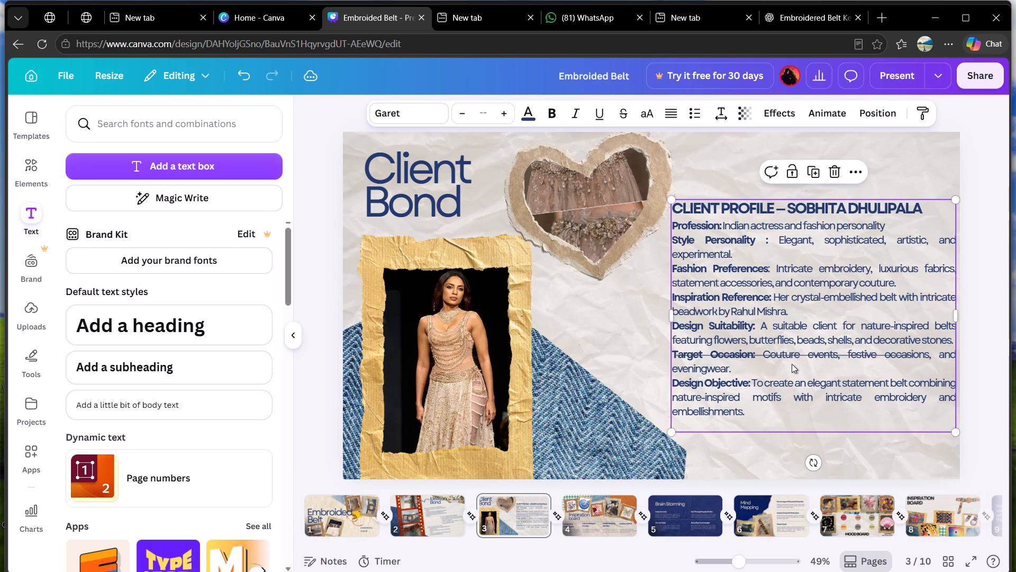
click(605, 328)
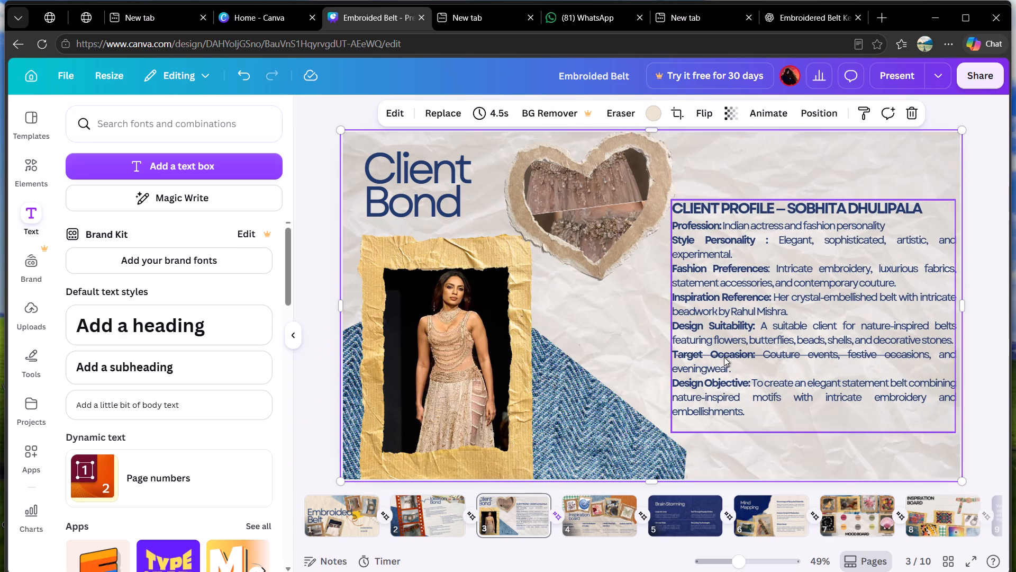
Move the CLIENT PROFILE text block aside and delete the horizontal line running through it on the Client Bond slide.
drag(736, 271, 846, 95)
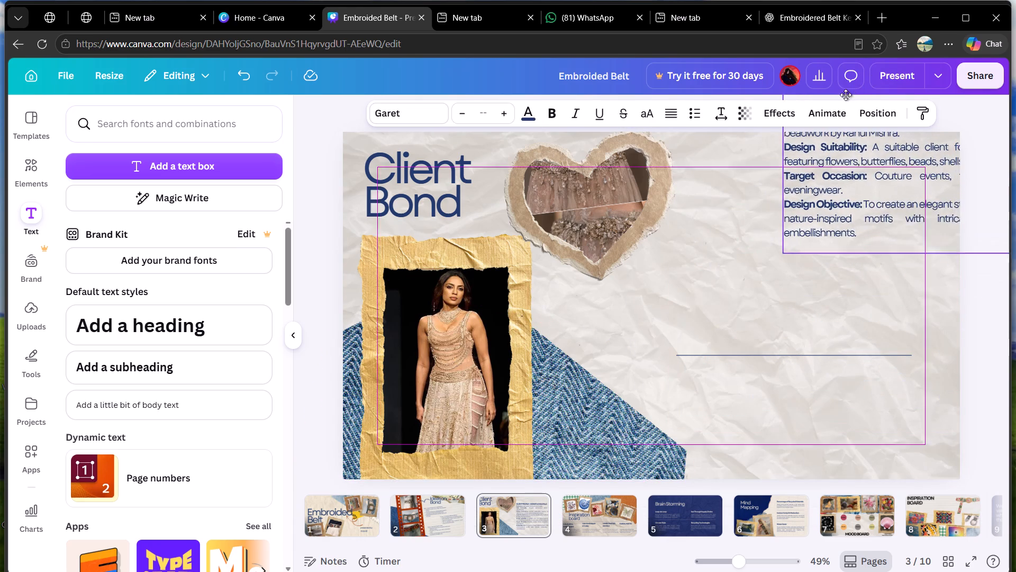
drag(846, 95, 844, 97)
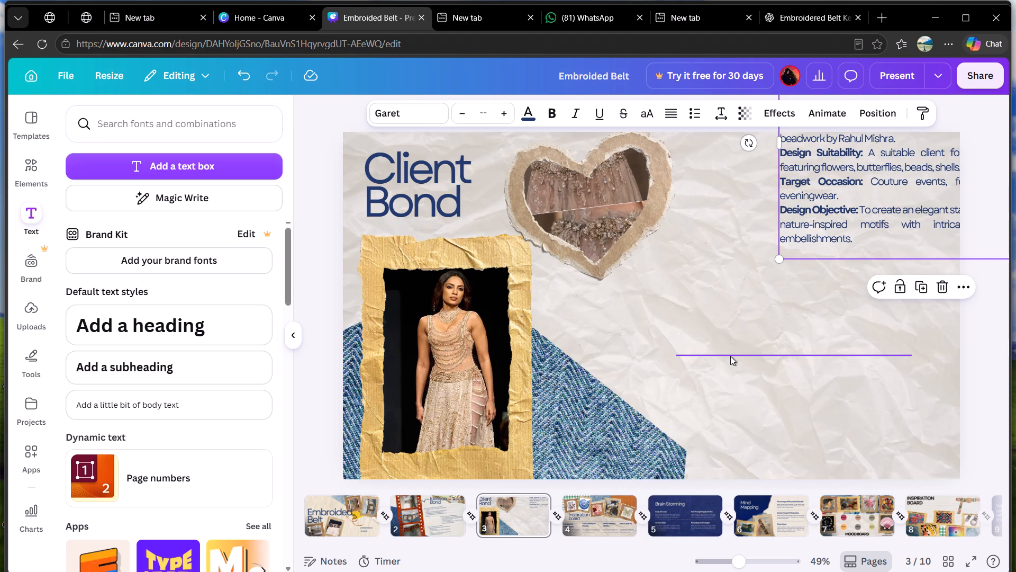
key(Delete)
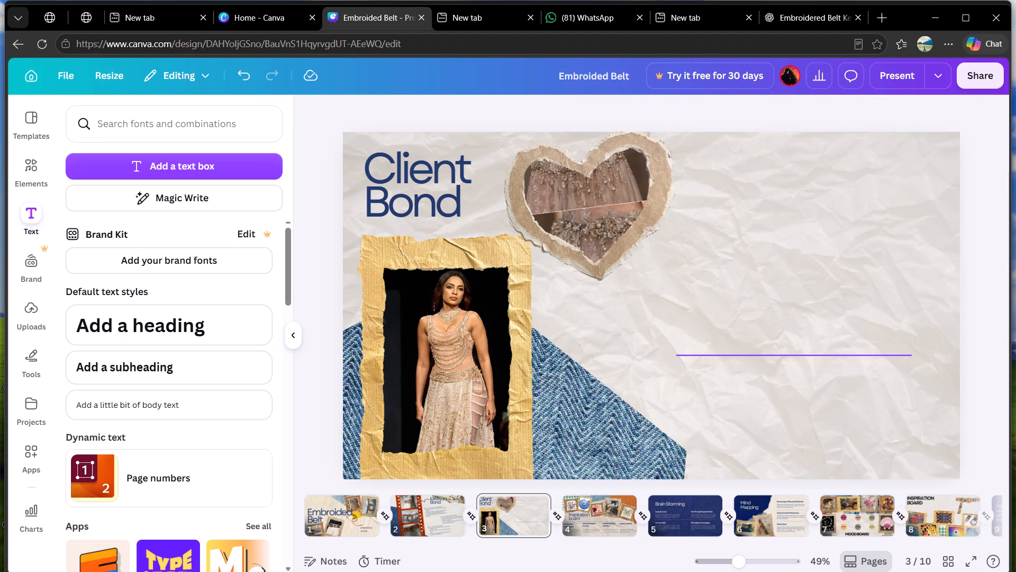
key(ctrl+z)
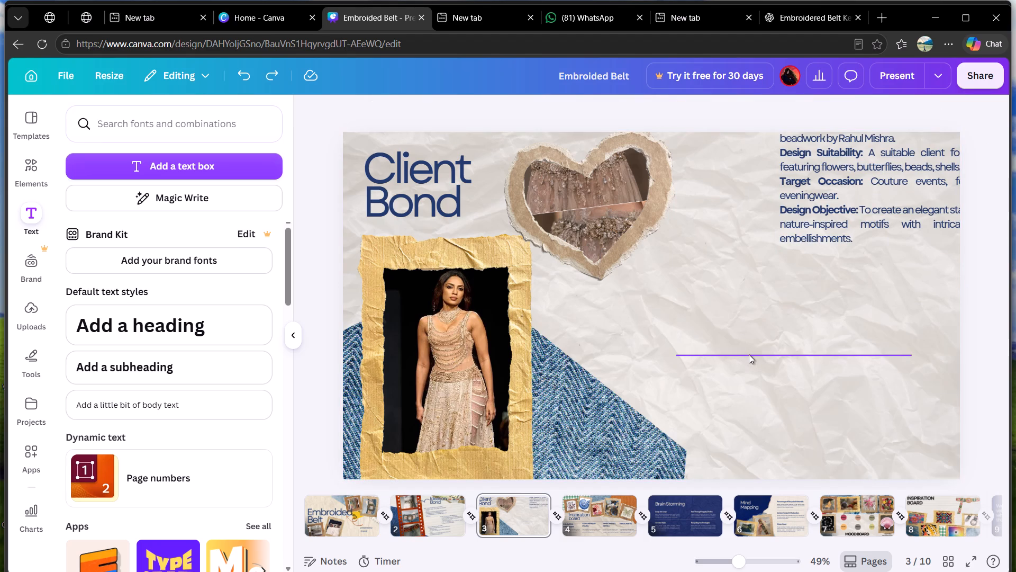
click(749, 354)
key(Delete)
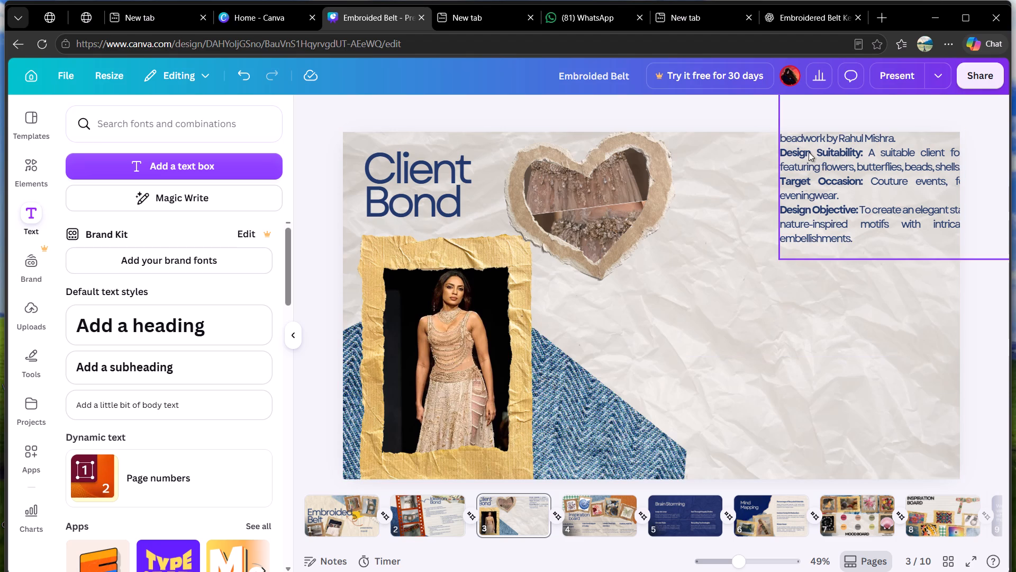
Move the CLIENT PROFILE text block back into the empty area beneath and beside the heart-shaped photo.
drag(828, 186, 709, 361)
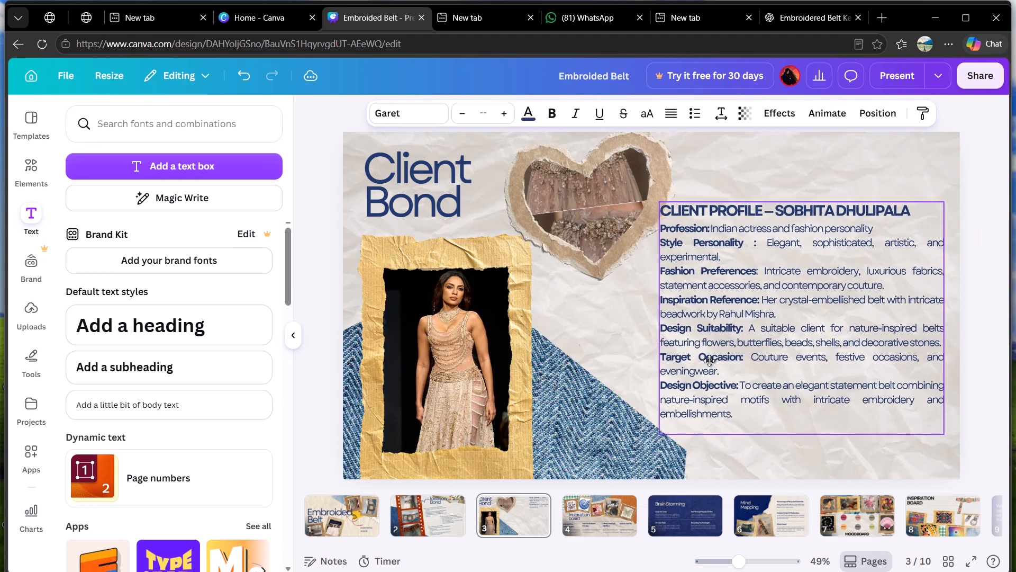
drag(709, 361, 714, 361)
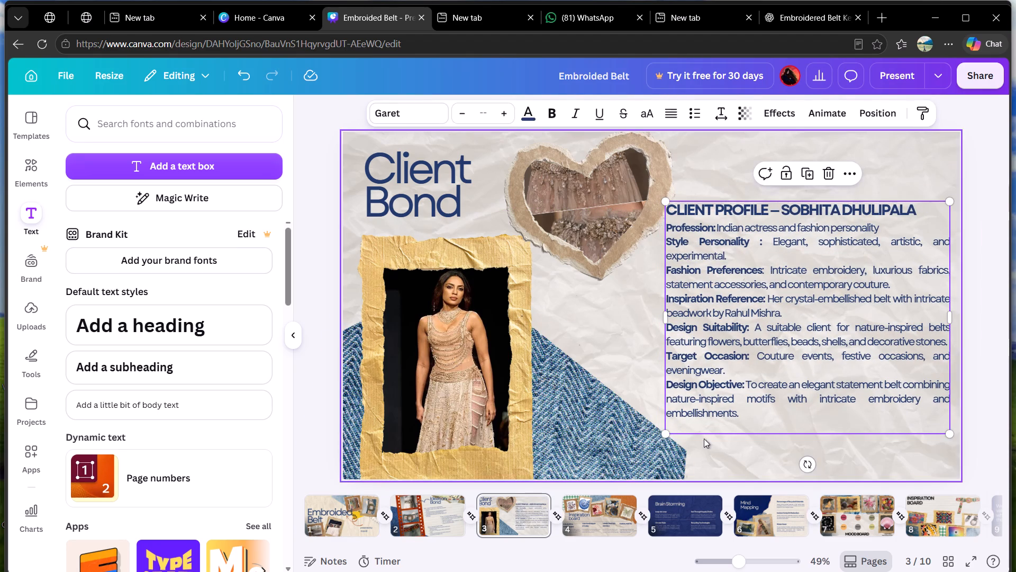
Enlarge the CLIENT PROFILE text block to slightly more than 893 by 731.
drag(666, 431, 673, 433)
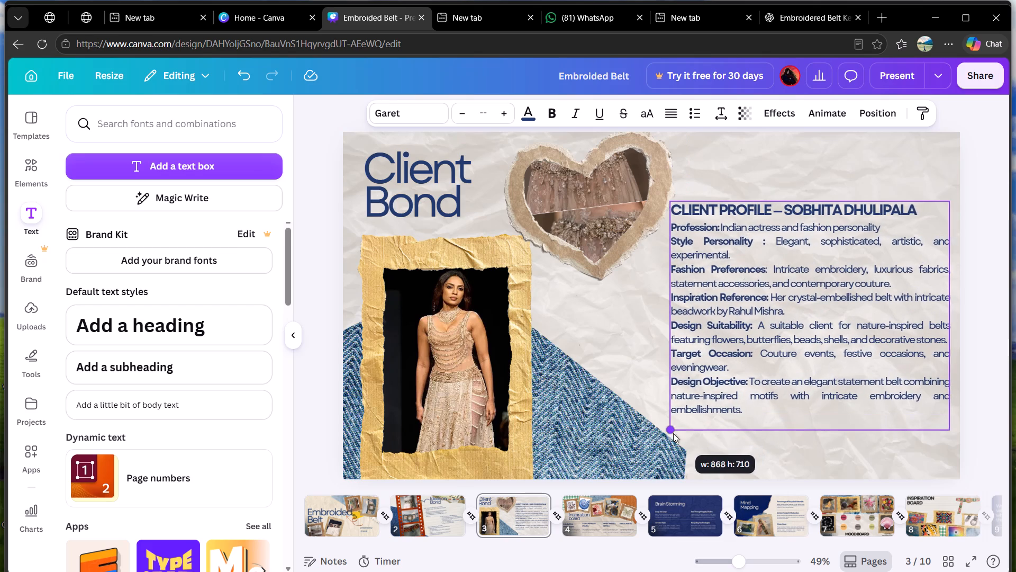
drag(673, 433, 670, 435)
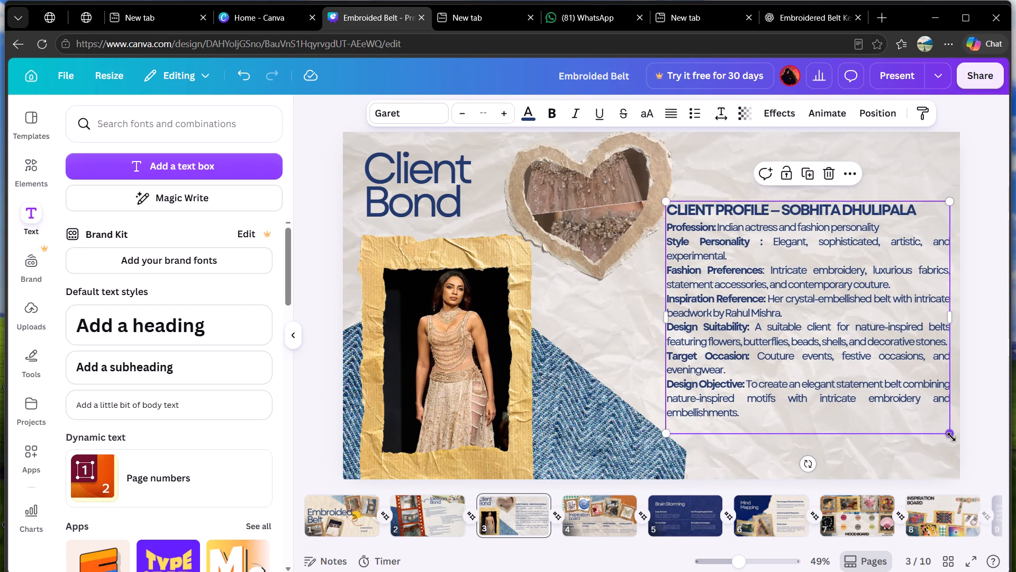
drag(951, 437, 899, 412)
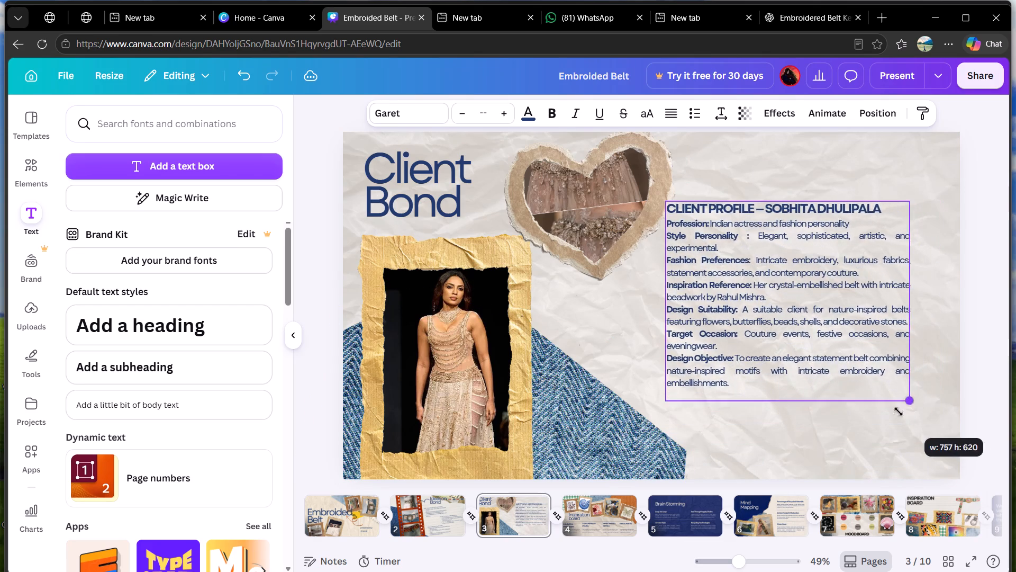
drag(899, 412, 957, 457)
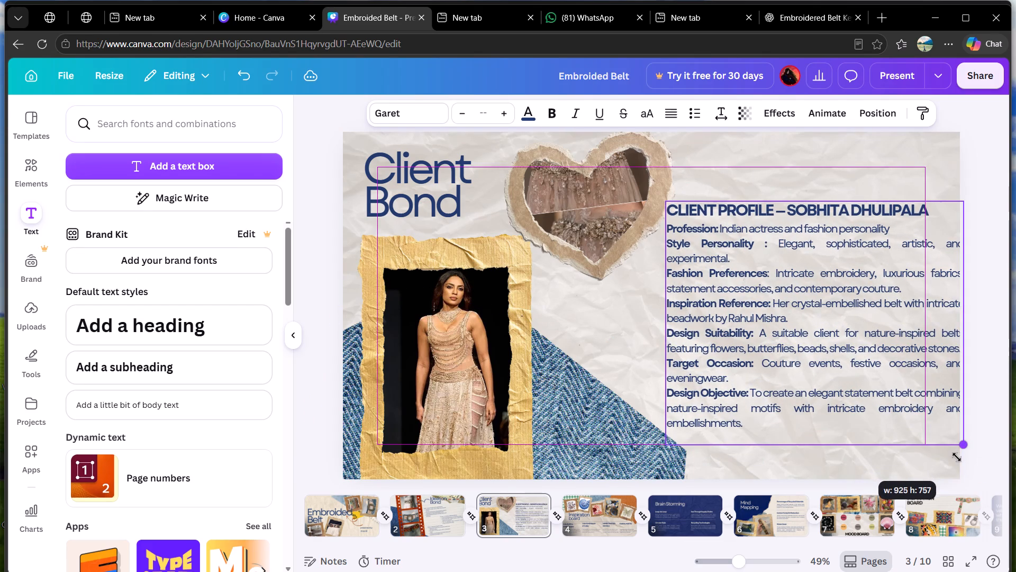
drag(957, 457, 942, 457)
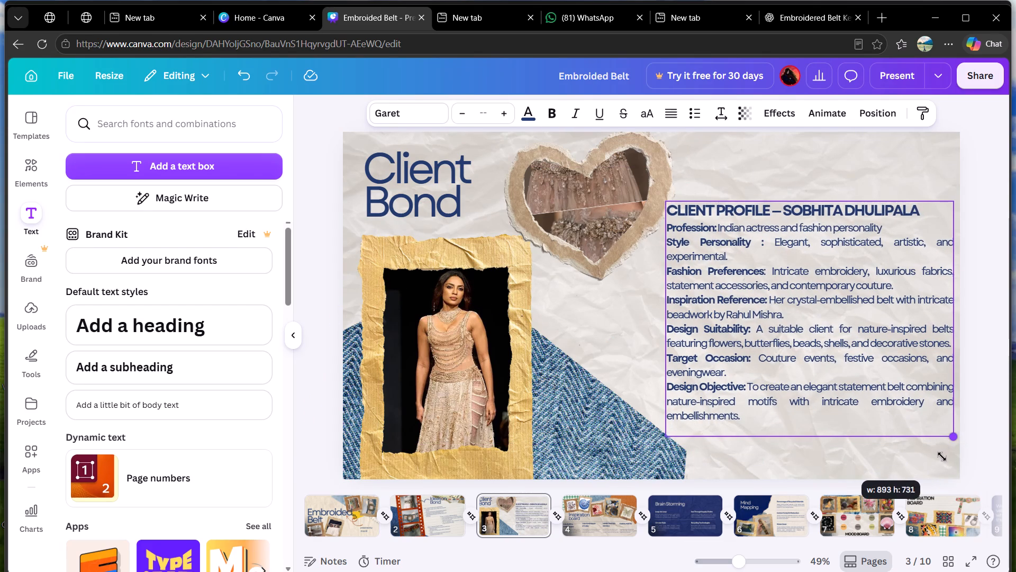
drag(942, 457, 942, 456)
drag(666, 201, 655, 196)
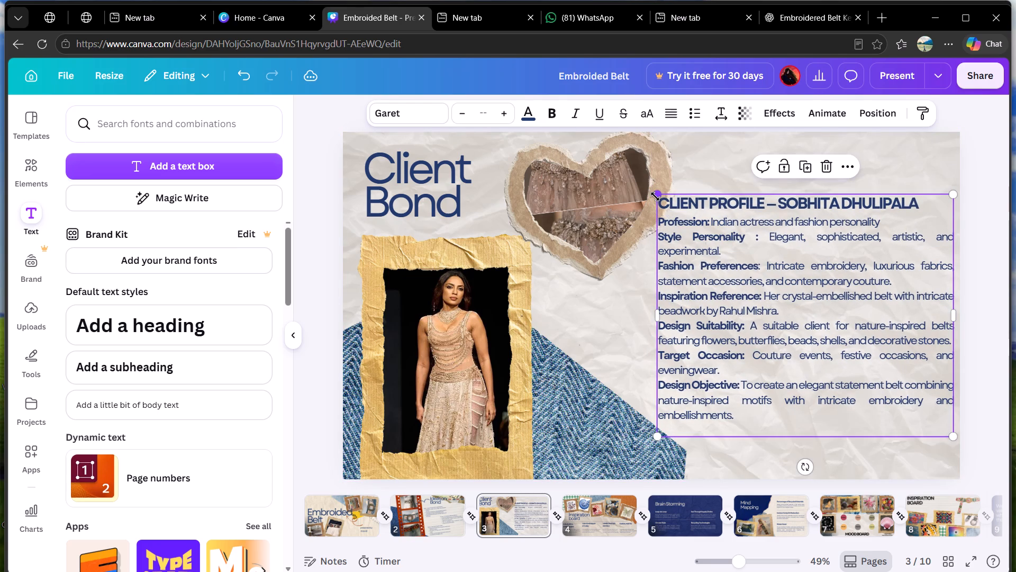
Move the enlarged CLIENT PROFILE text block slightly lower, keeping its right edge just inside the slide.
click(623, 327)
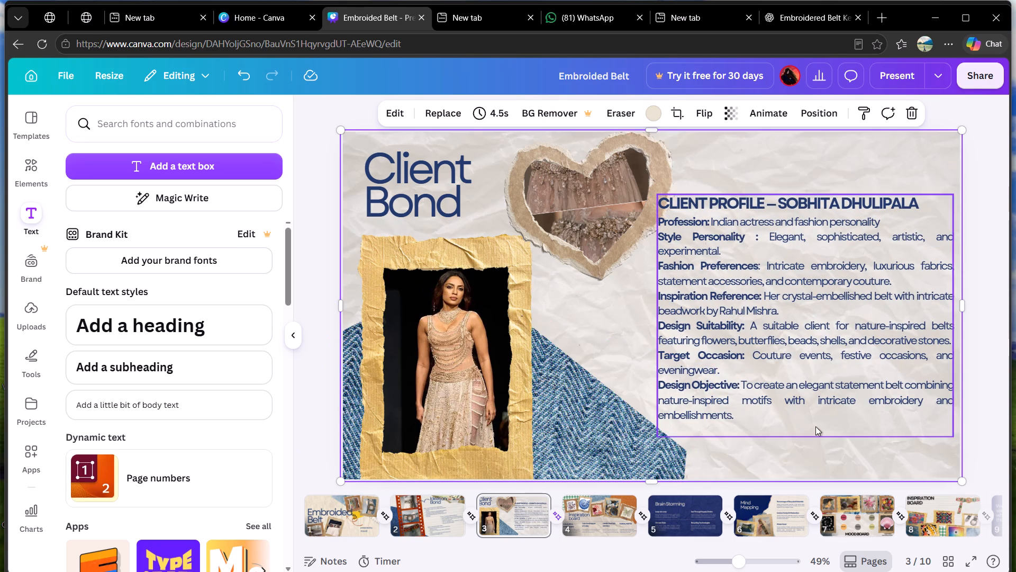
drag(770, 334, 785, 345)
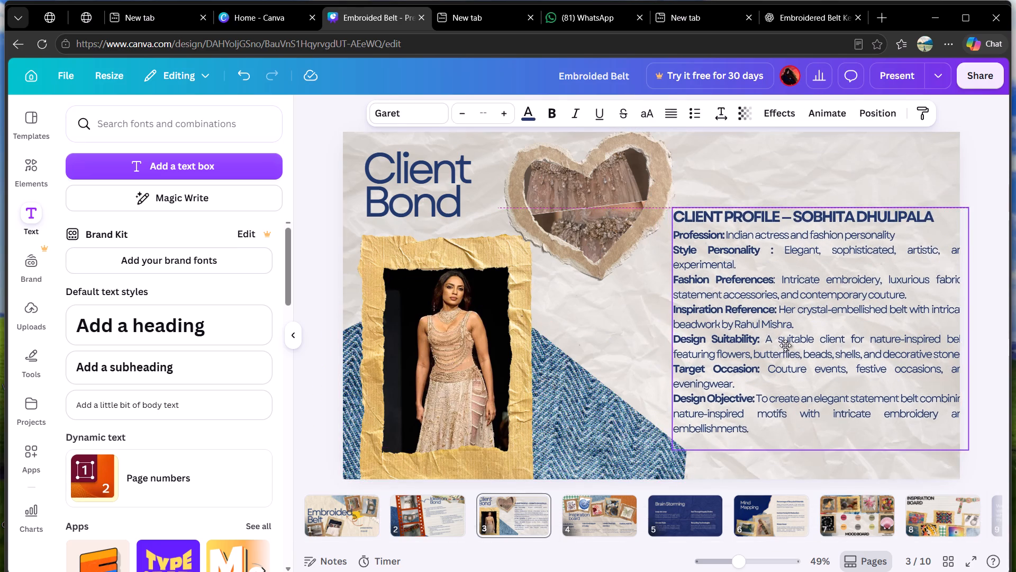
drag(785, 345, 781, 347)
drag(772, 332, 767, 332)
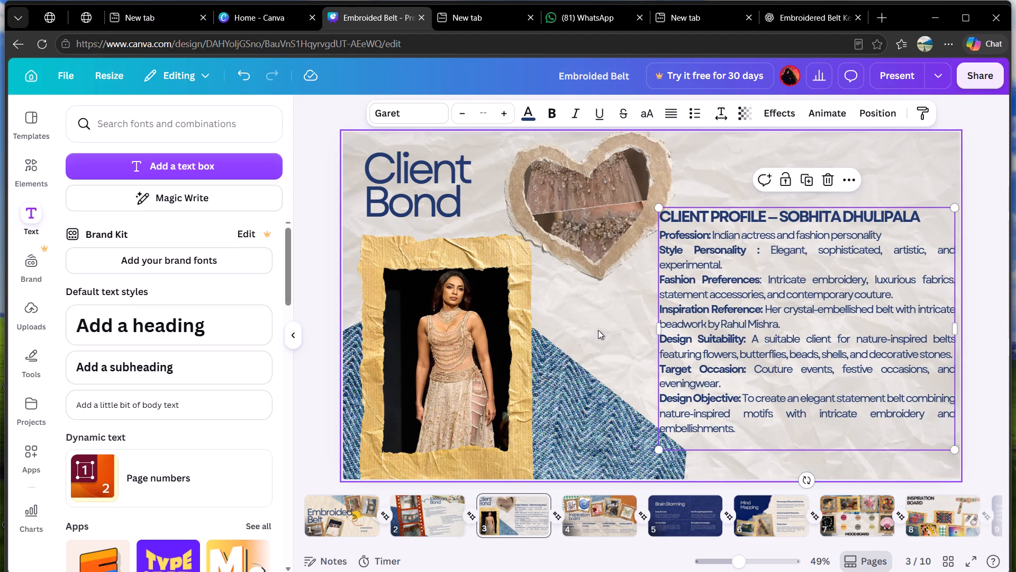
click(598, 330)
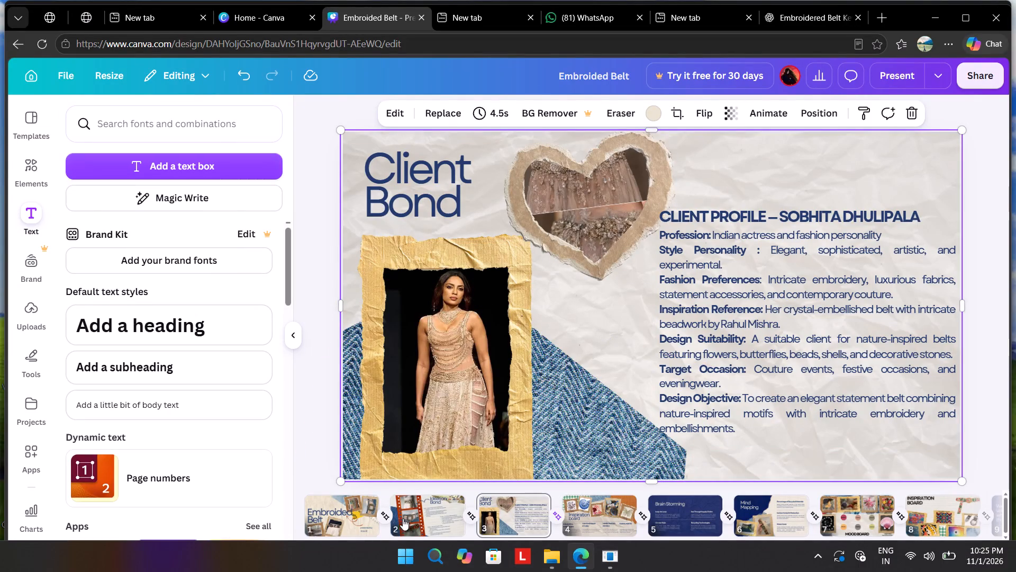
Review the Client Bond, Inspiration board and Brain Storming slides to see what content still needs replacing.
click(425, 524)
click(530, 525)
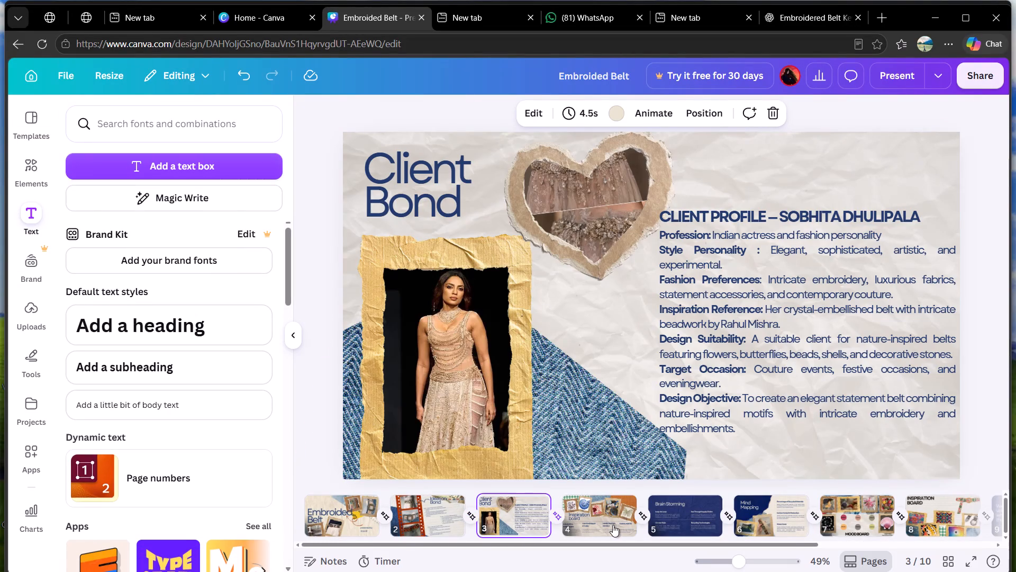
click(613, 528)
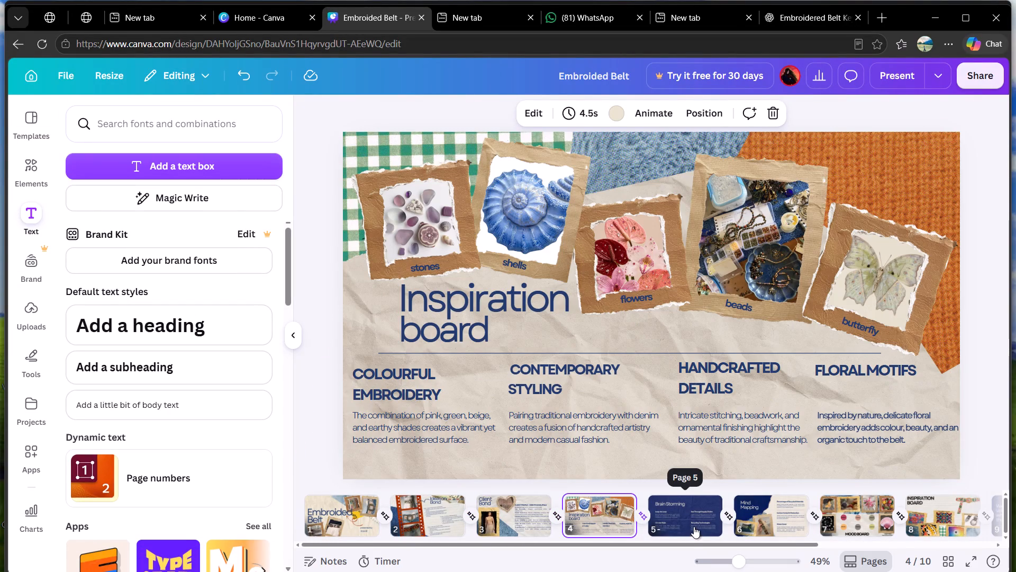
click(694, 526)
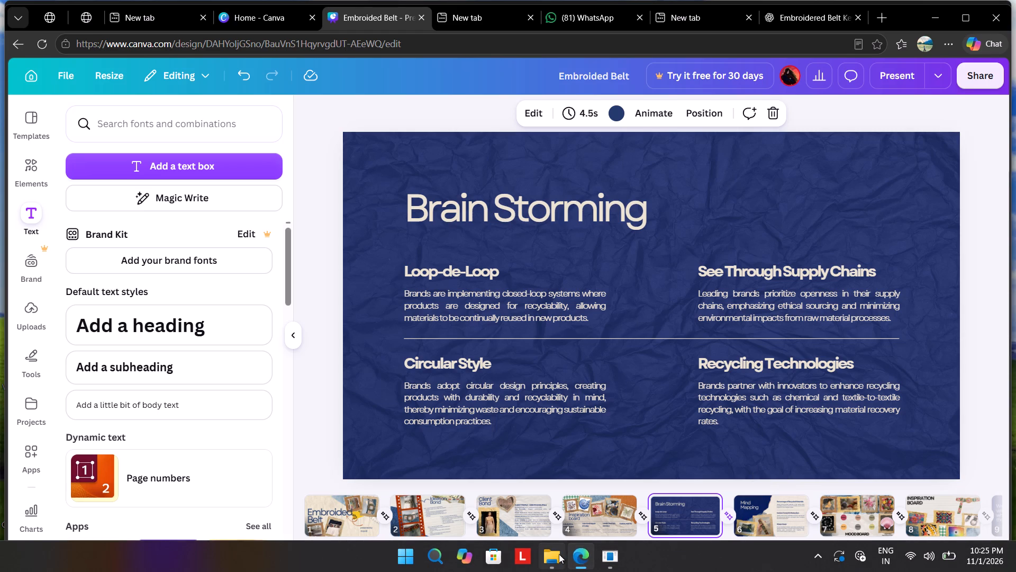
click(558, 554)
click(619, 558)
click(572, 552)
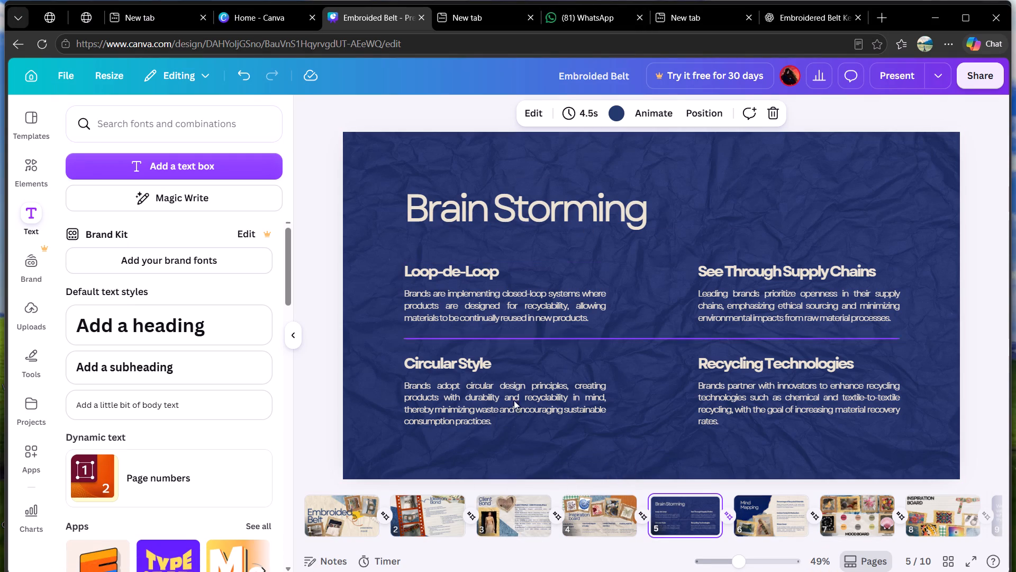
click(611, 522)
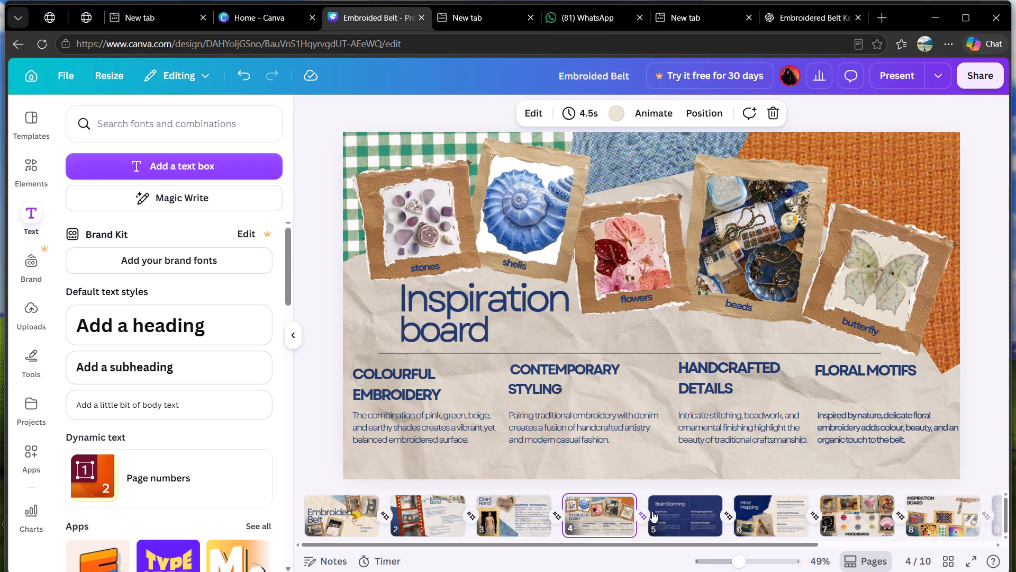
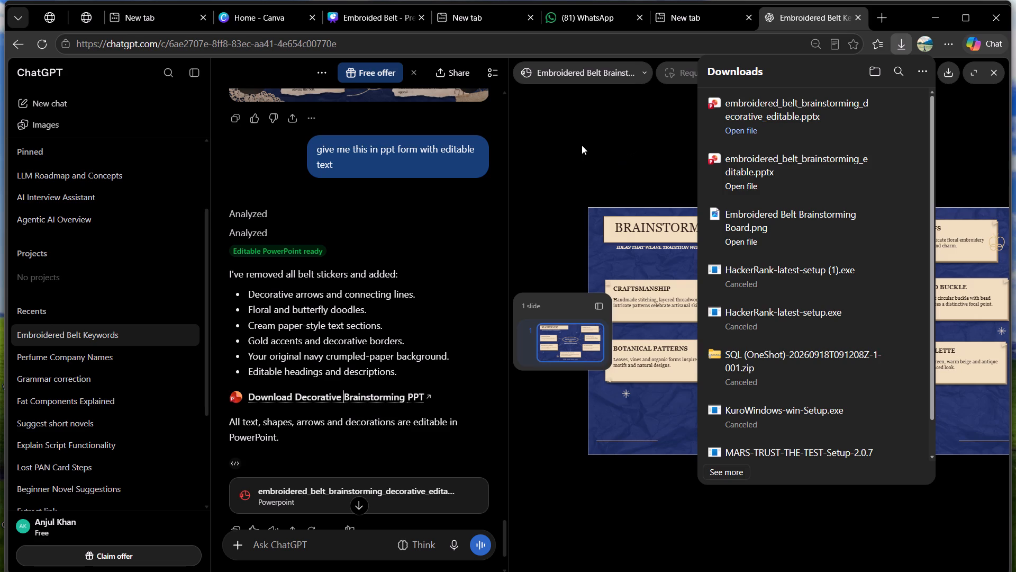
Switch to the Embroided Belt design in Canva and upload the embroidered_belt_brainstorming_decorative_editable file from Downloads.
click(362, 21)
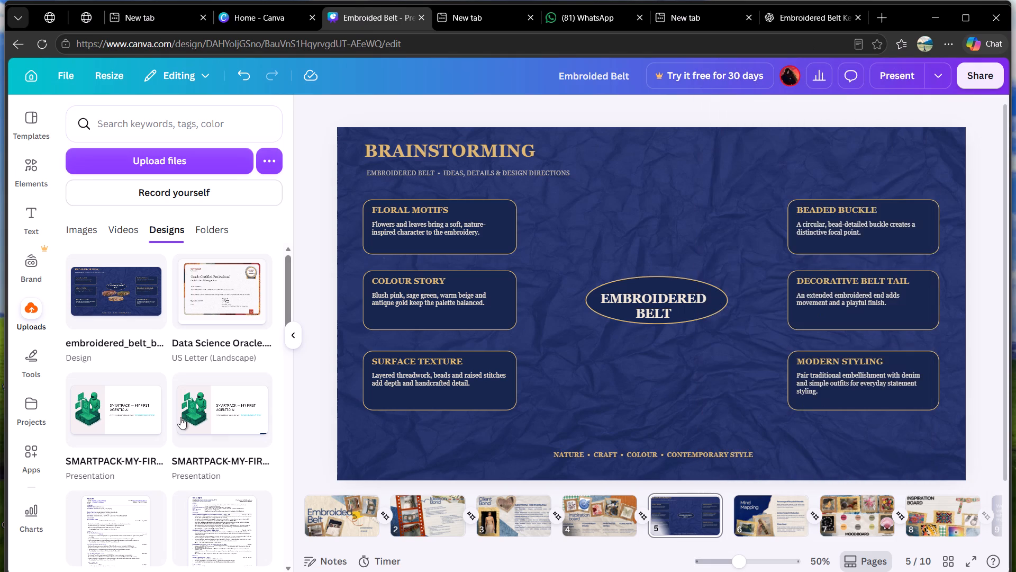
click(33, 309)
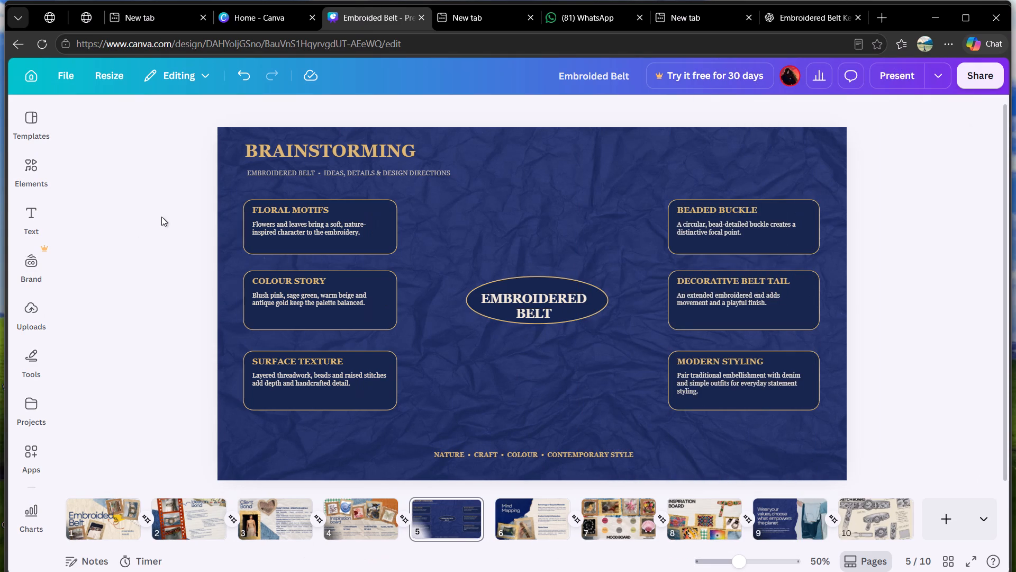
click(33, 314)
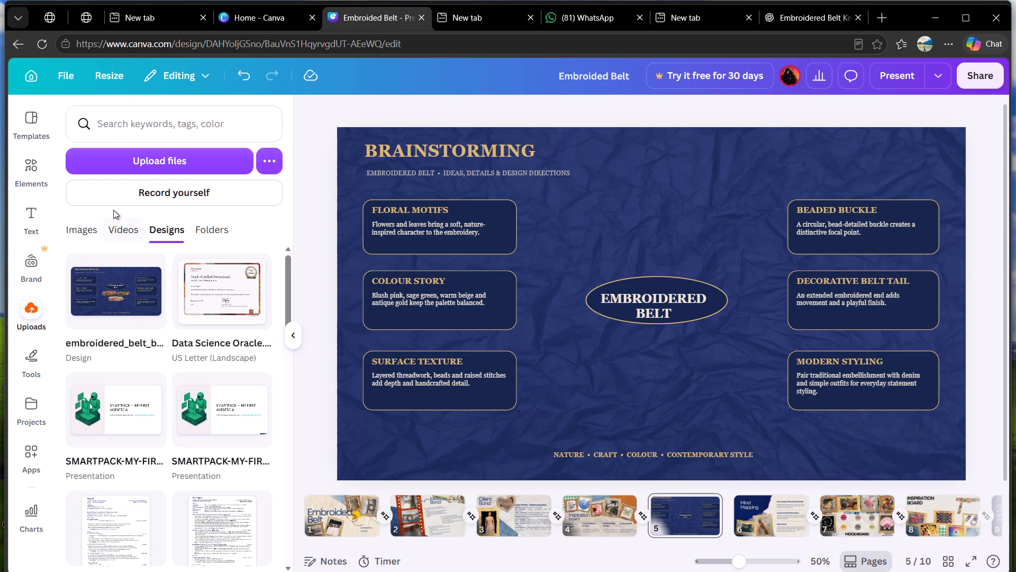
click(139, 163)
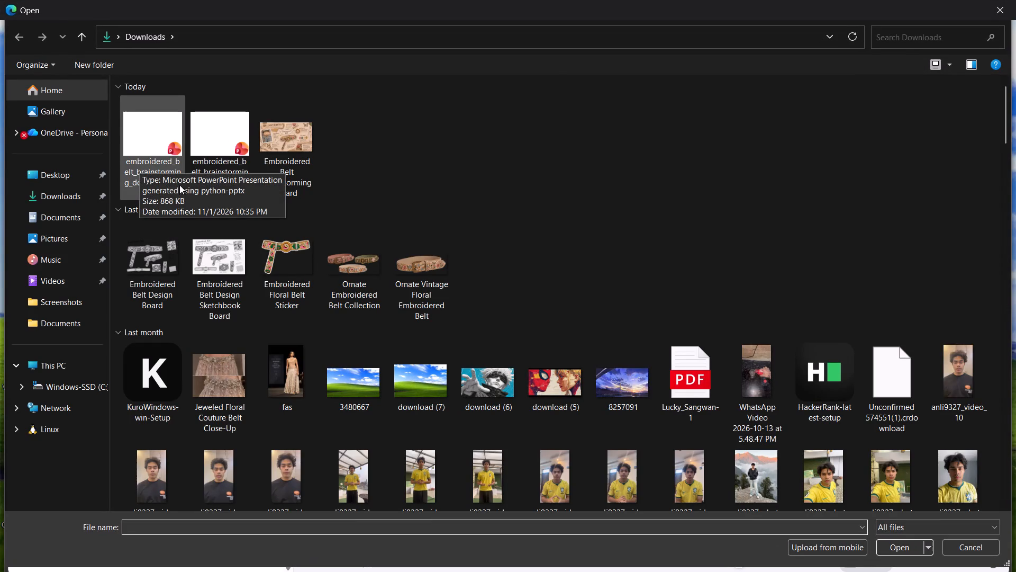
click(141, 141)
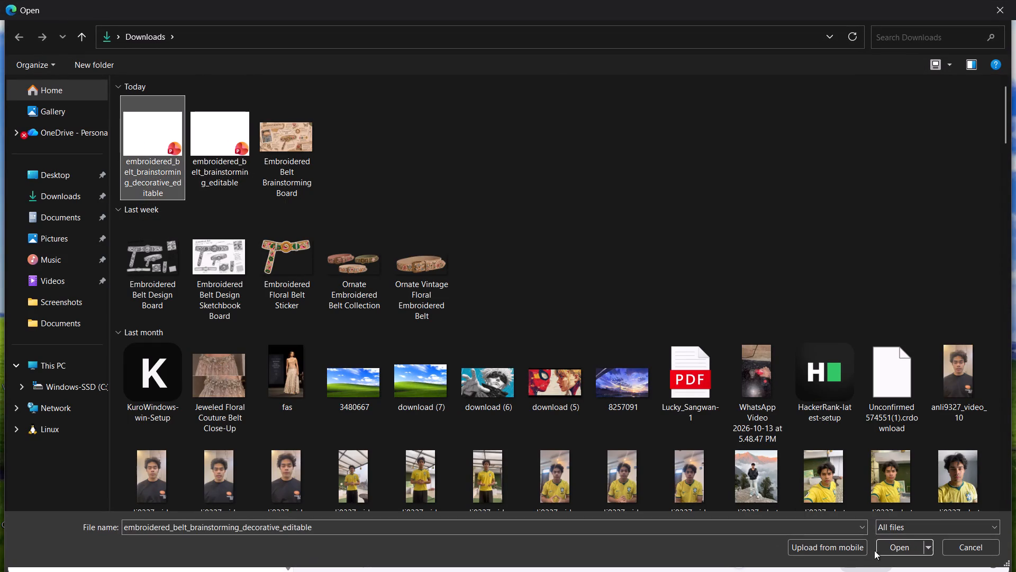
click(899, 550)
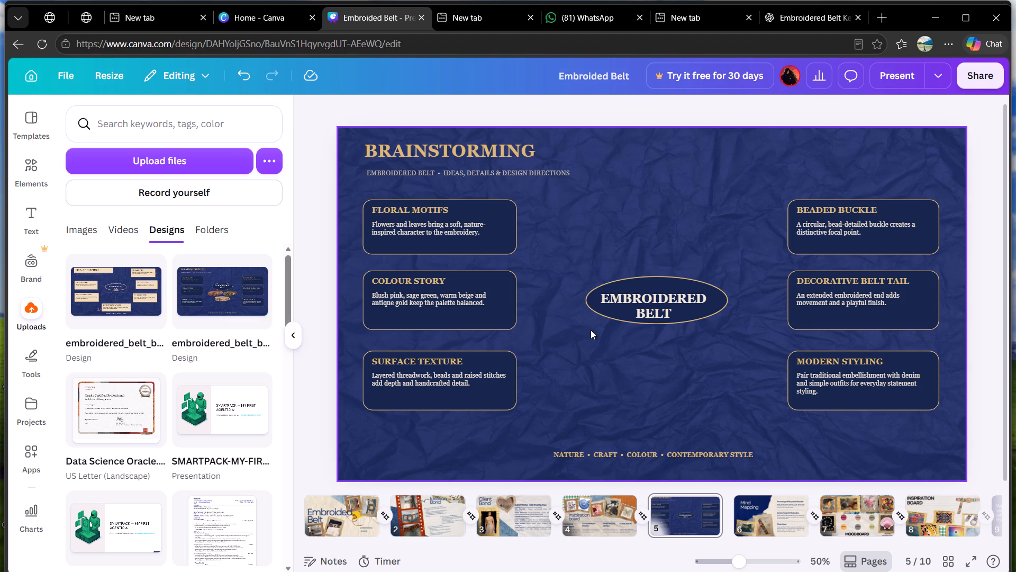
Place the newly uploaded decorative brainstorming design onto page 5, replacing its current layout.
drag(108, 292, 625, 341)
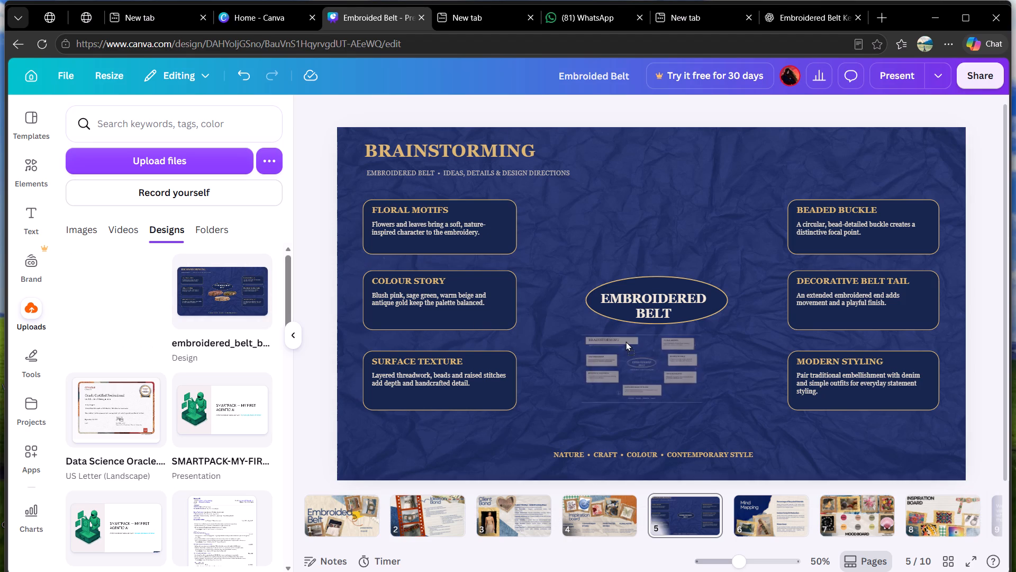
drag(625, 341, 626, 340)
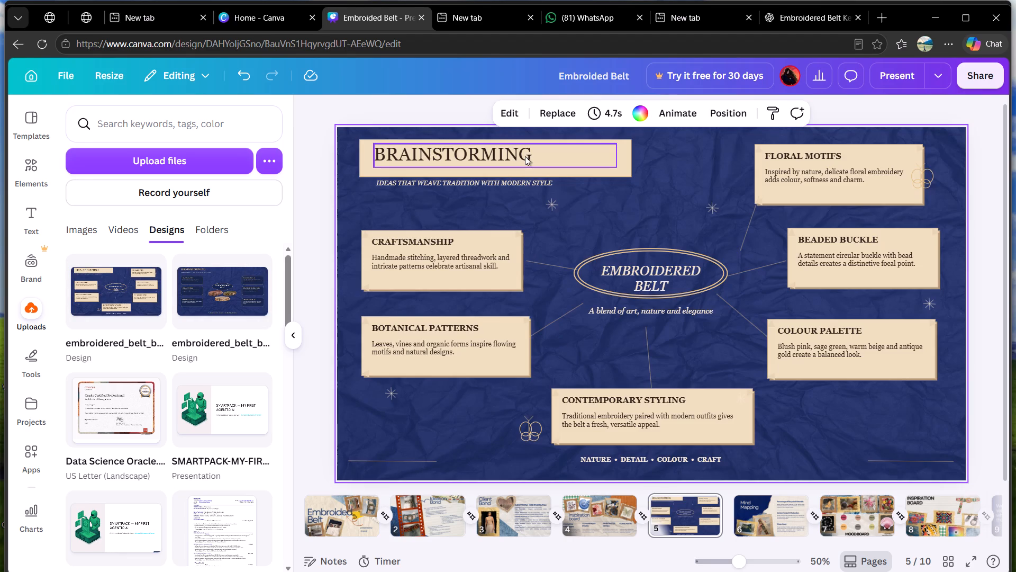
Delete the cream box behind the BRAINSTORMING title on page 5.
click(590, 174)
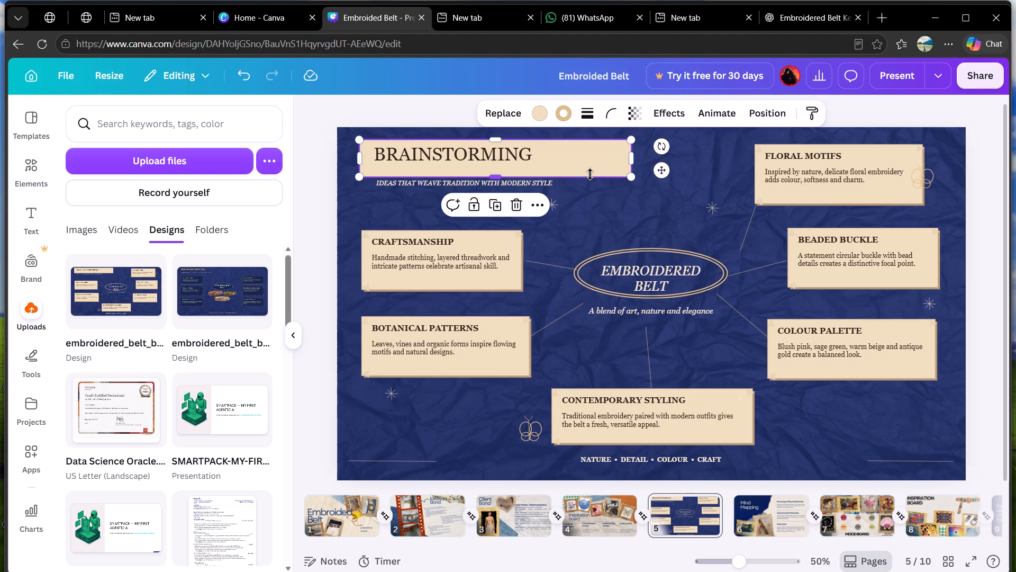
key(Delete)
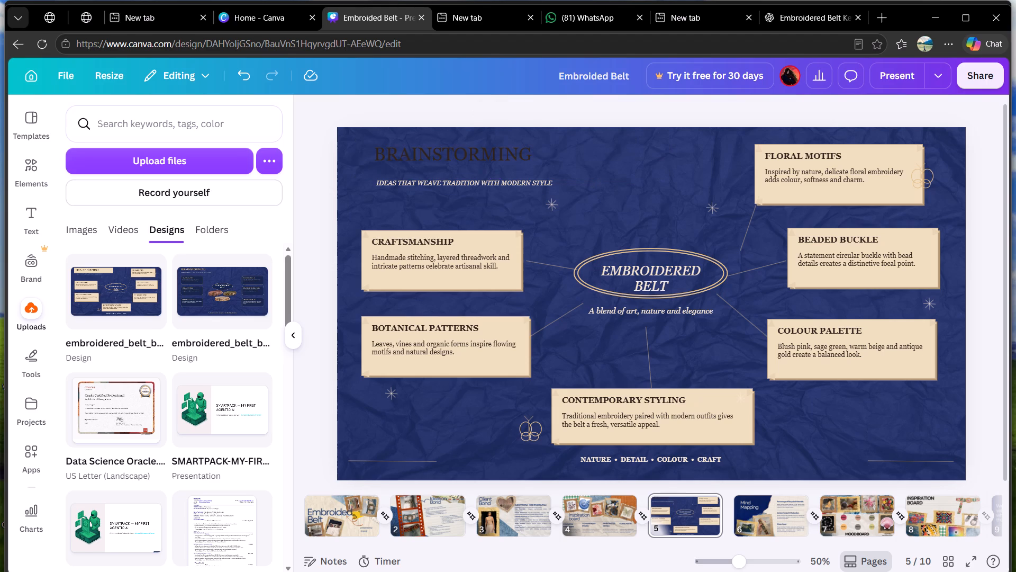
Format the BRAINSTORMING title as bold, size 48, in the off-white colour already used in the design.
click(523, 153)
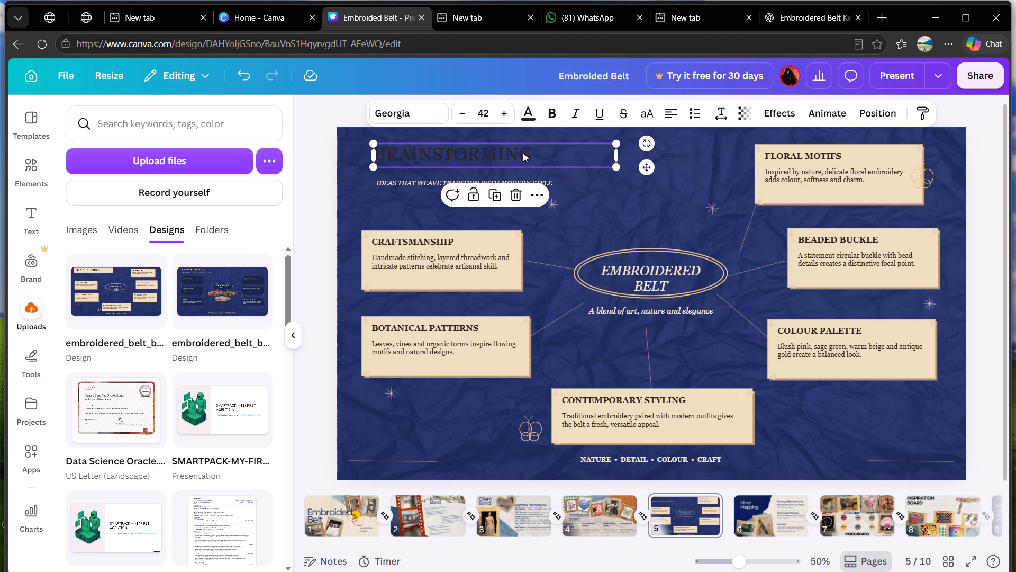
triple_click(504, 113)
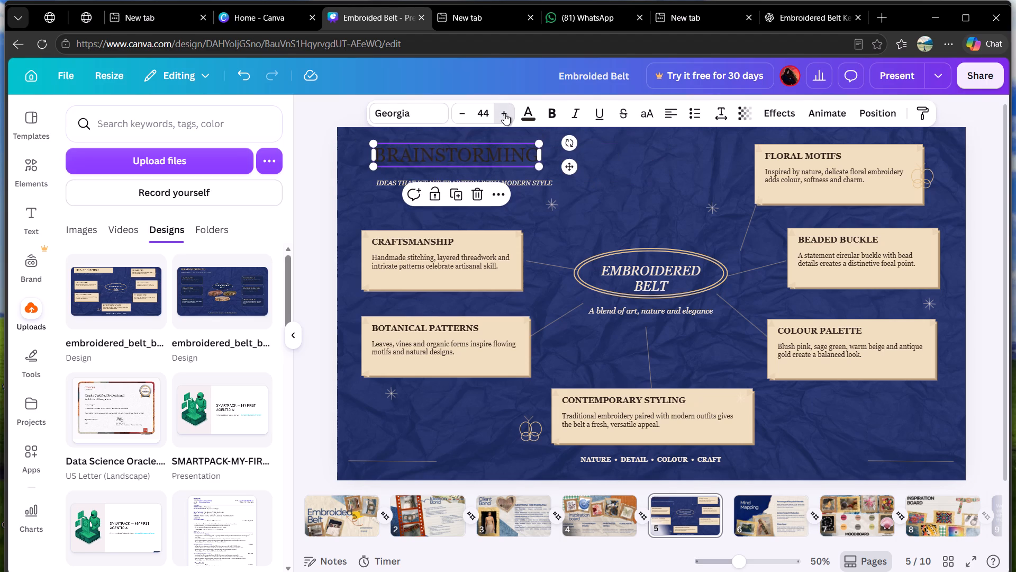
triple_click(504, 113)
click(550, 114)
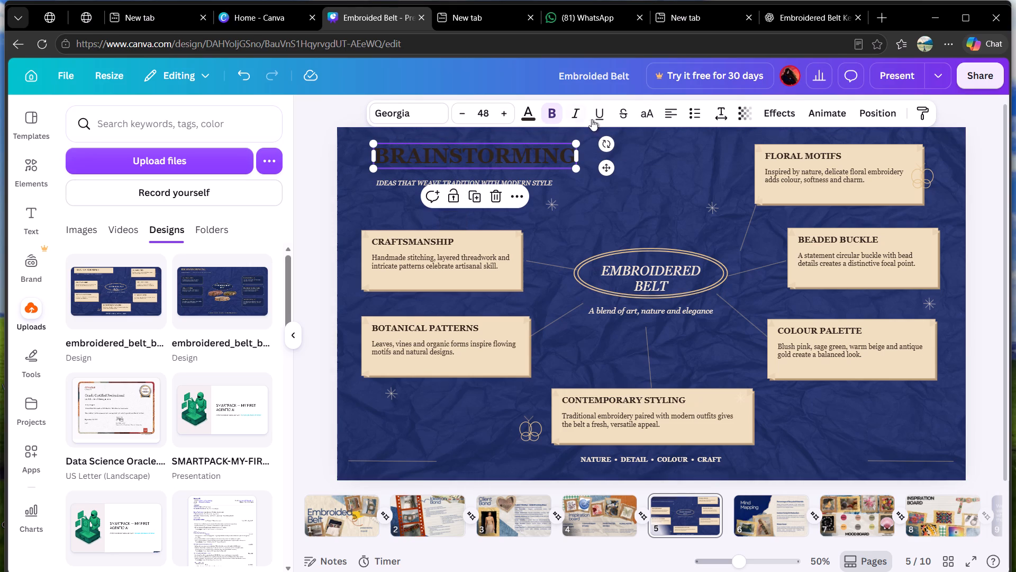
click(529, 114)
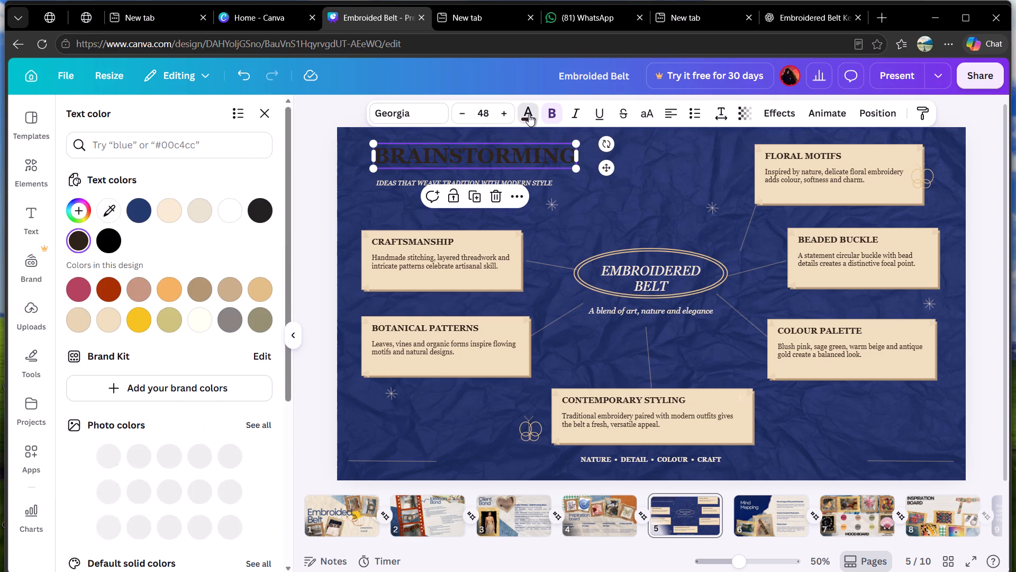
click(205, 323)
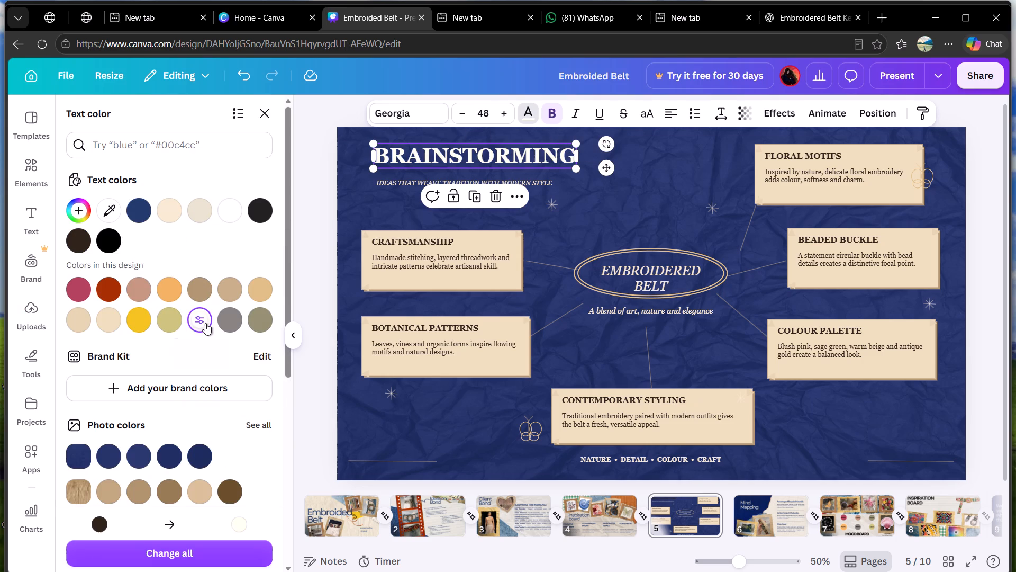
click(683, 174)
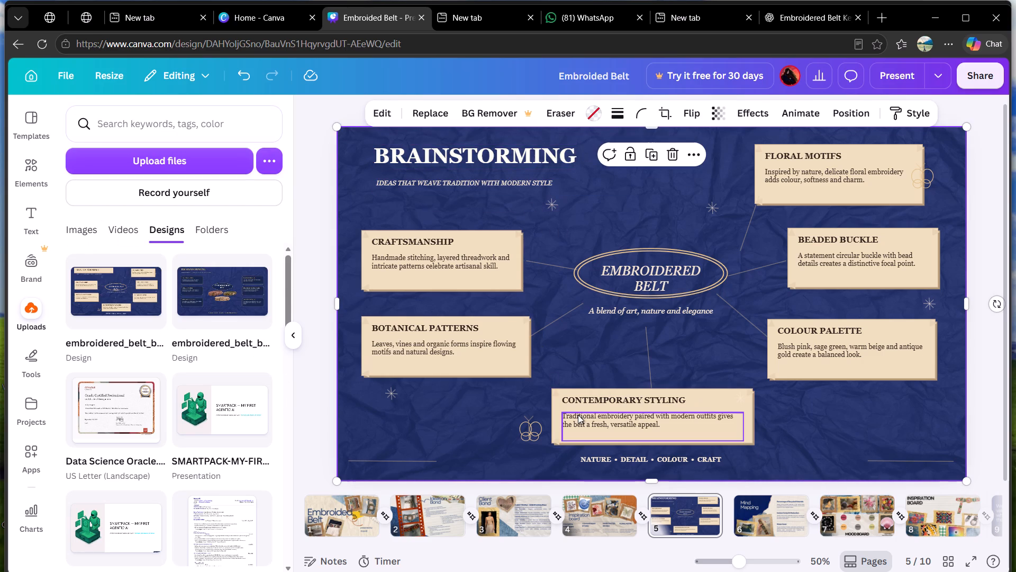
Review the presentation's opening pages, from the cover through the Client Bond page.
click(351, 523)
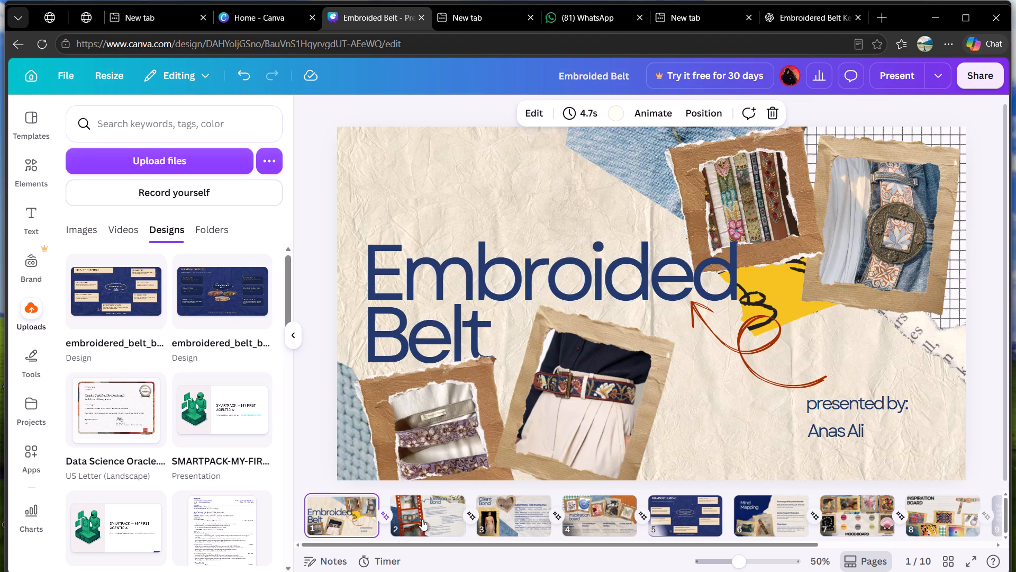
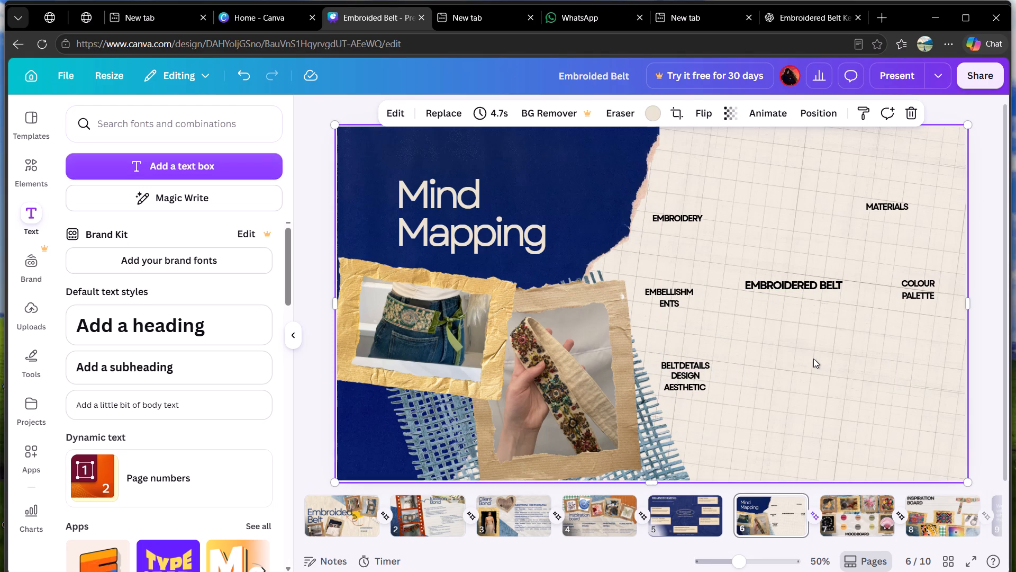
drag(685, 384, 915, 350)
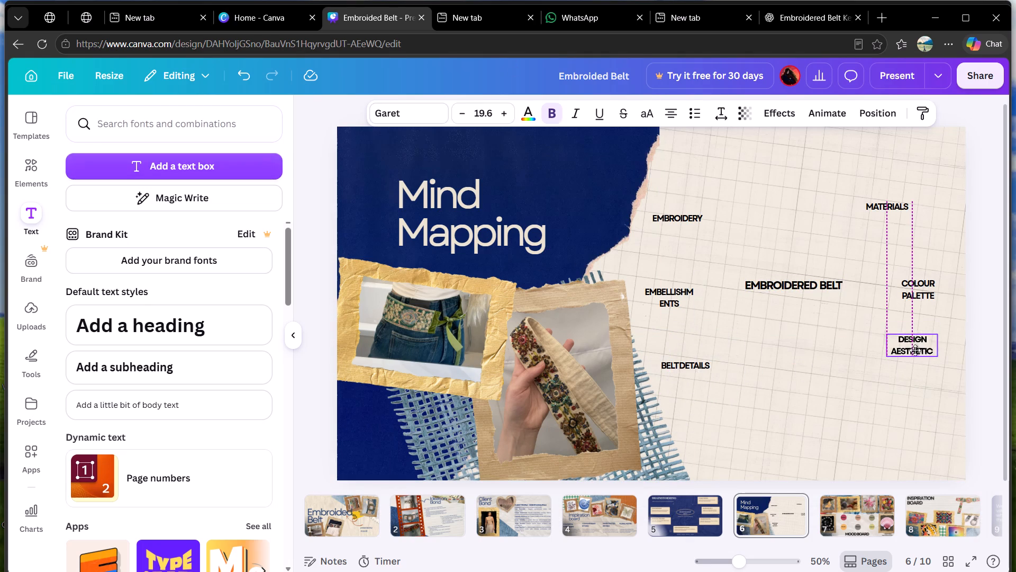
drag(915, 350, 916, 351)
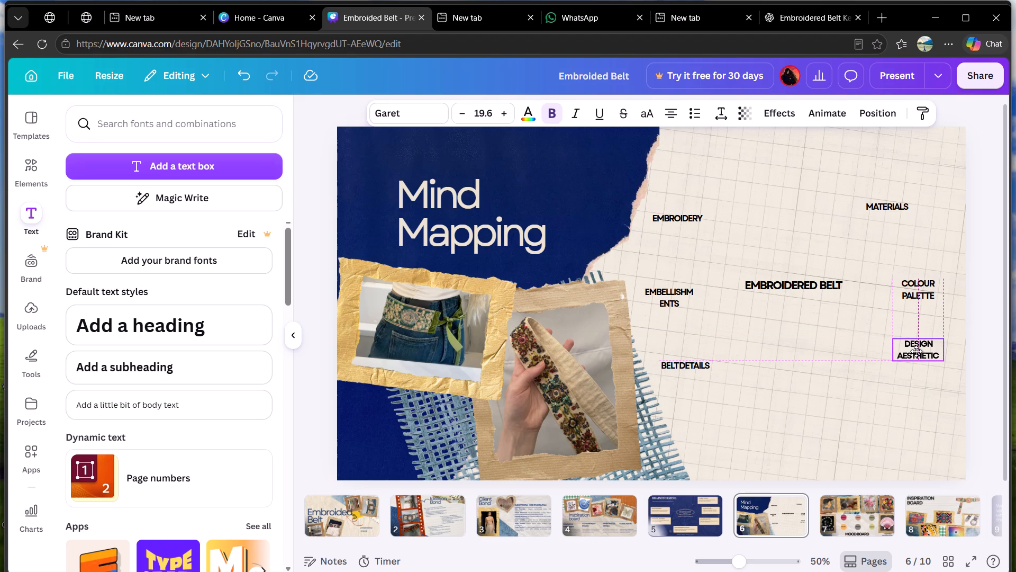
drag(916, 351, 919, 358)
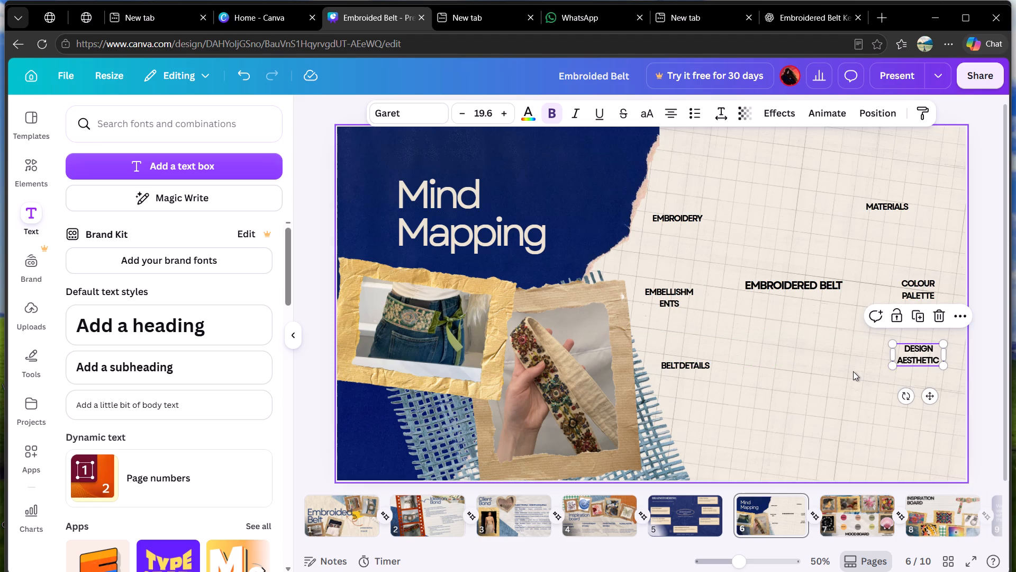
click(853, 371)
Move the EMBROIDERY keyword slightly higher on the page and increase its font size to 31.6.
drag(674, 214, 676, 206)
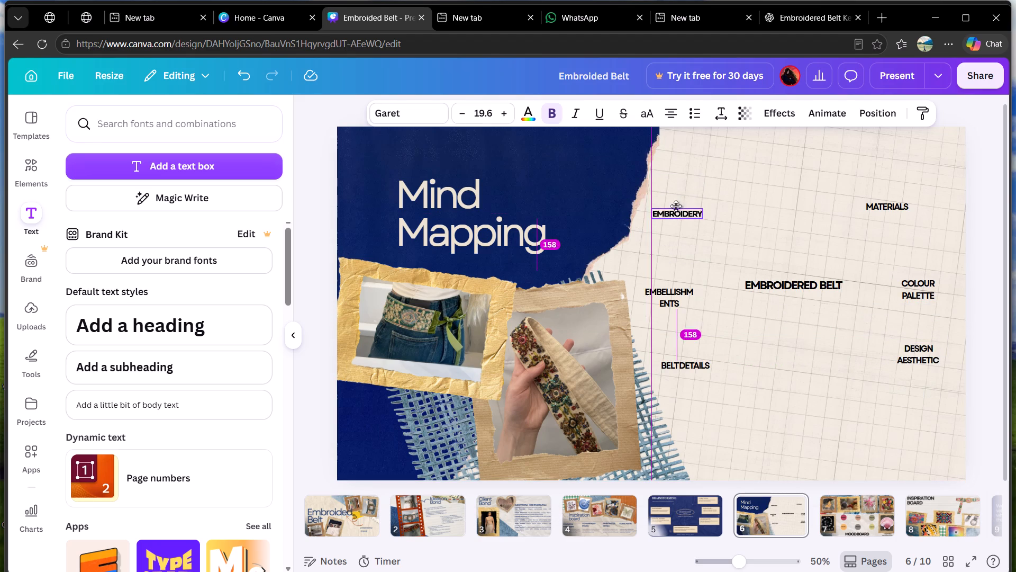
drag(676, 206, 674, 189)
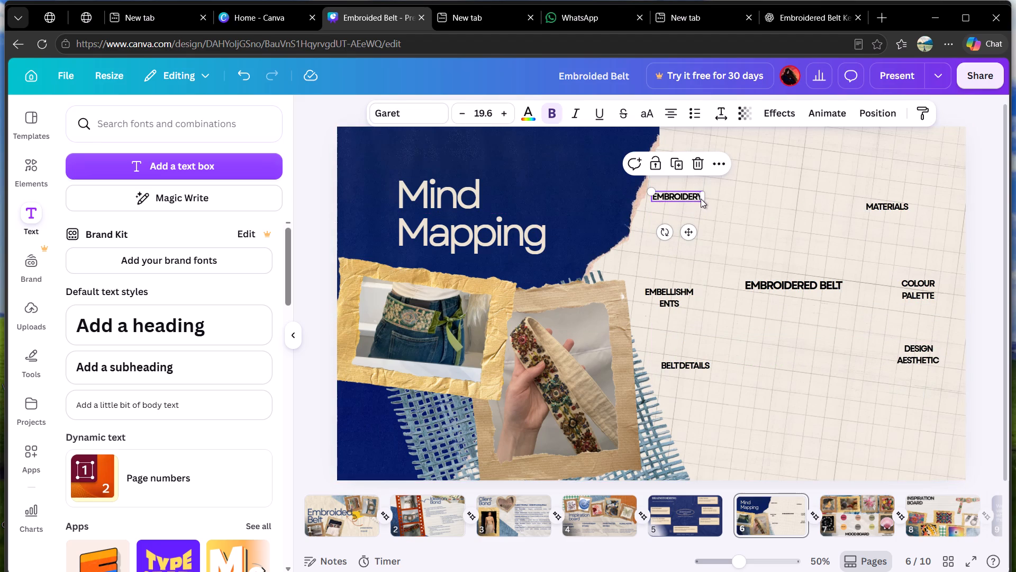
triple_click(503, 111)
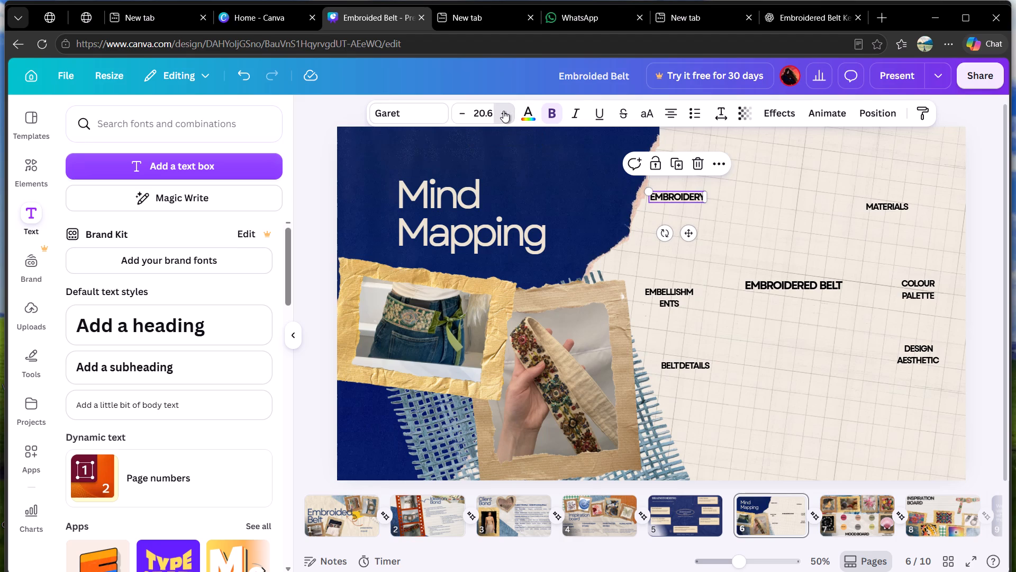
triple_click(503, 111)
triple_click(503, 111)
triple_click(503, 111)
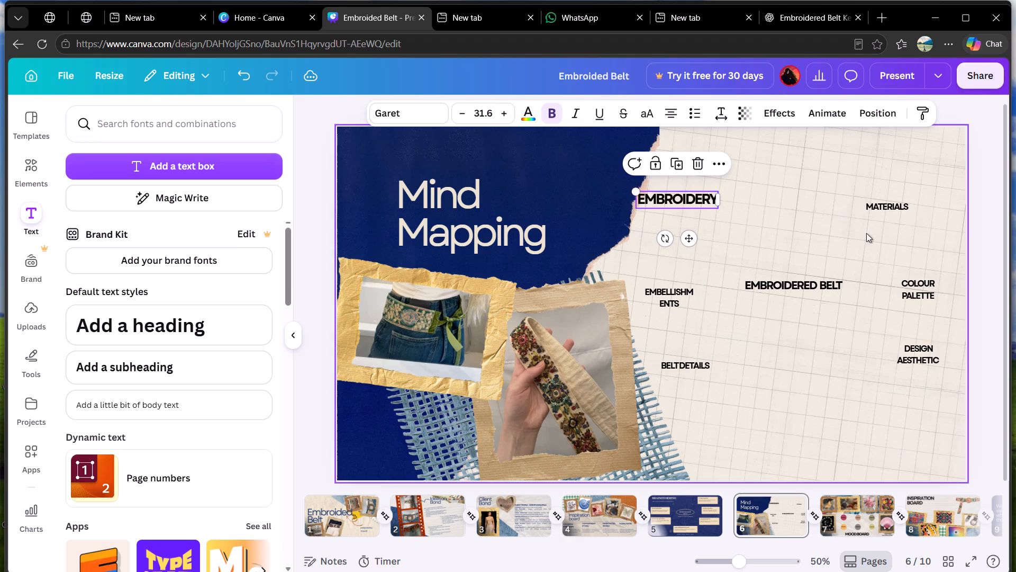
Increase the MATERIALS keyword's font size to 31.6 and widen its text box so the word fits on one line.
click(876, 205)
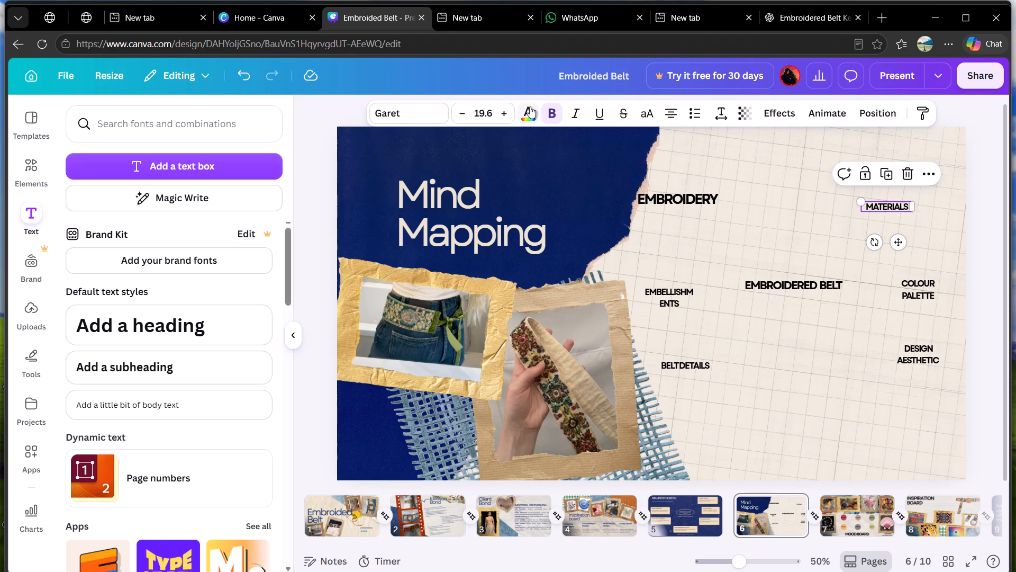
triple_click(507, 114)
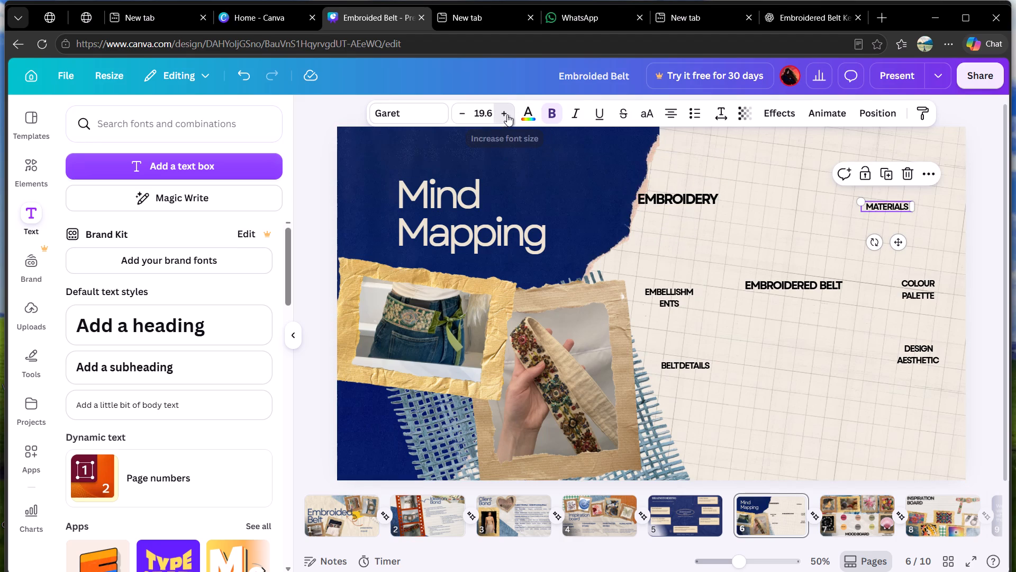
triple_click(507, 114)
triple_click(507, 114)
triple_click(507, 114)
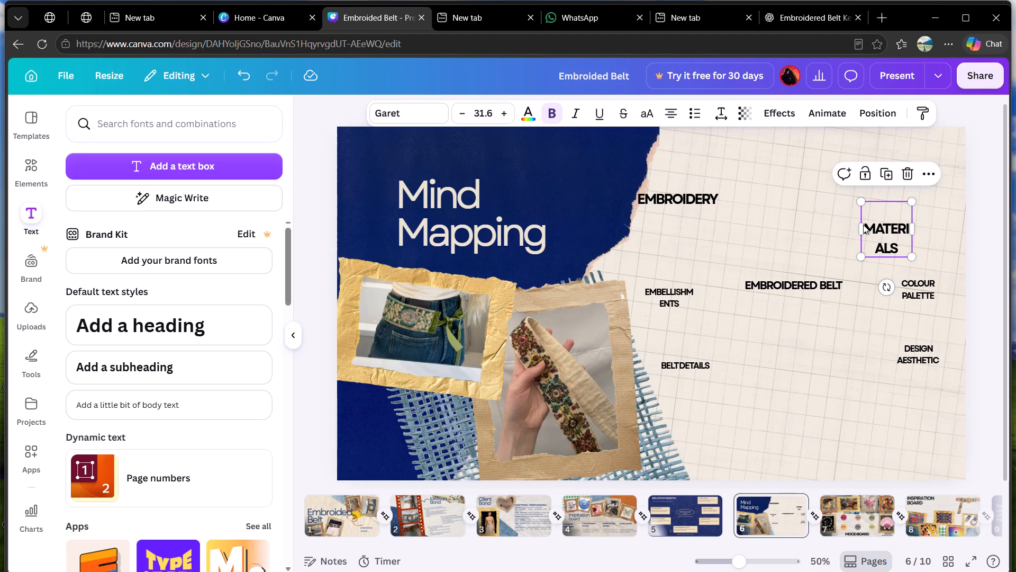
drag(860, 228, 839, 227)
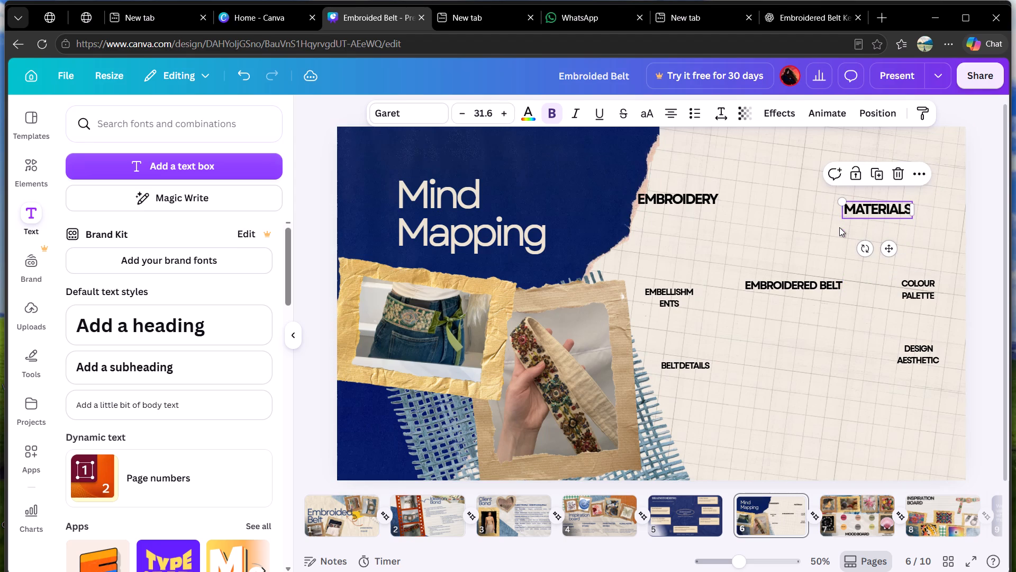
click(758, 234)
Set the EMBELLISHMENTS keyword's font size to 31.6.
click(666, 288)
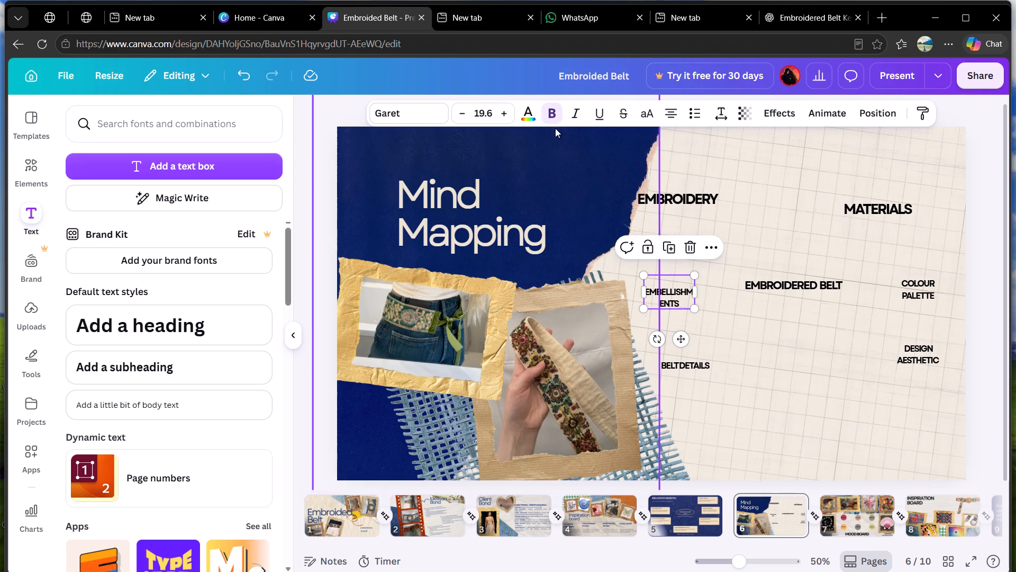
triple_click(507, 115)
triple_click(507, 115)
triple_click(507, 115)
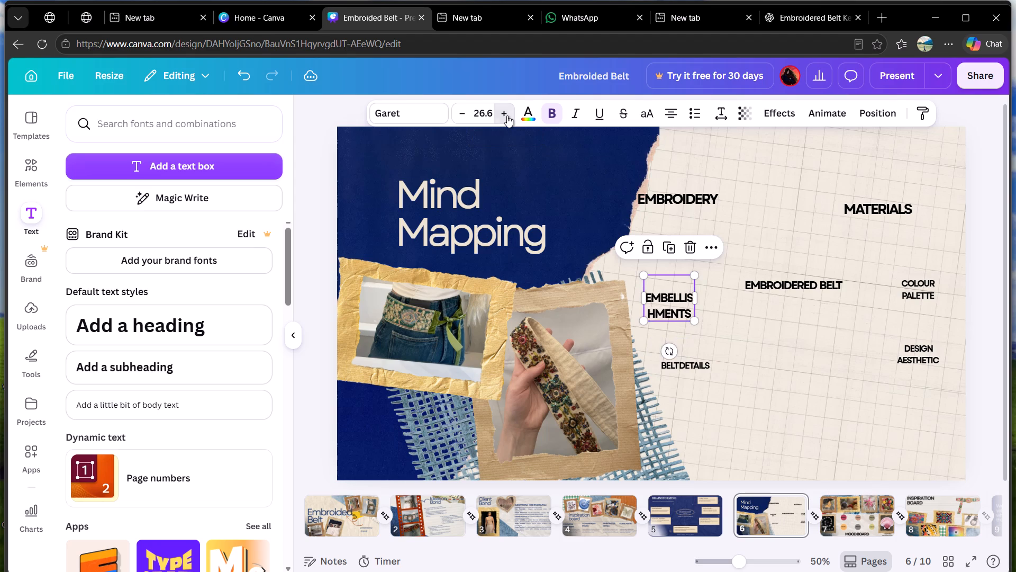
triple_click(507, 115)
double_click(507, 115)
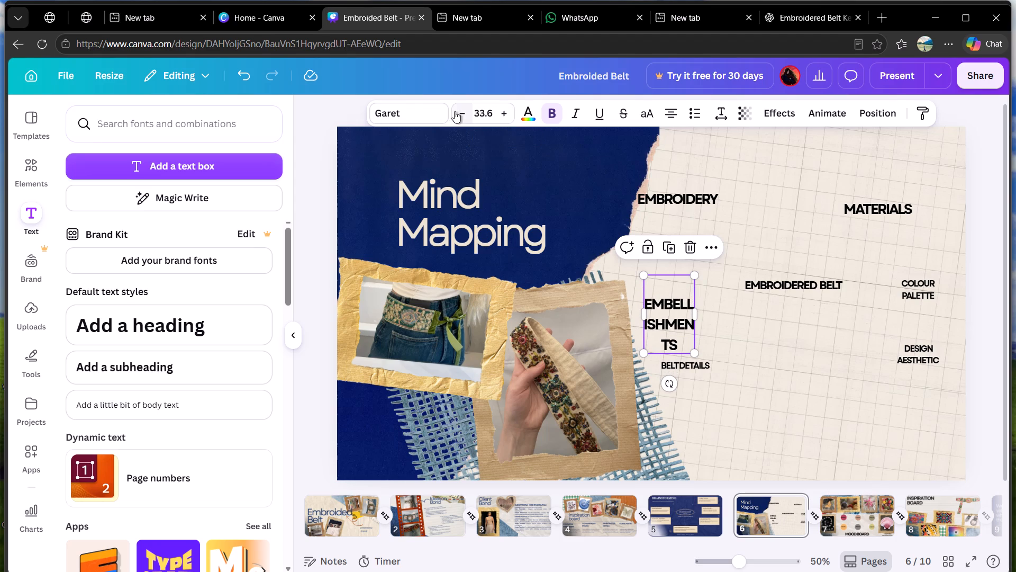
click(455, 110)
click(455, 110)
click(814, 390)
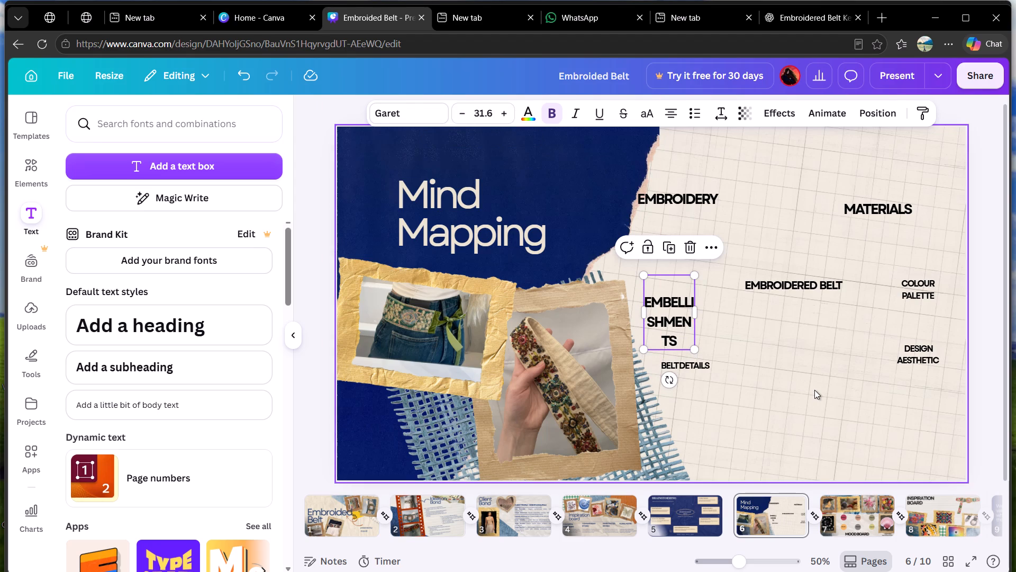
Widen the EMBELLISHMENTS text box on both sides so the word fits on one line.
click(673, 306)
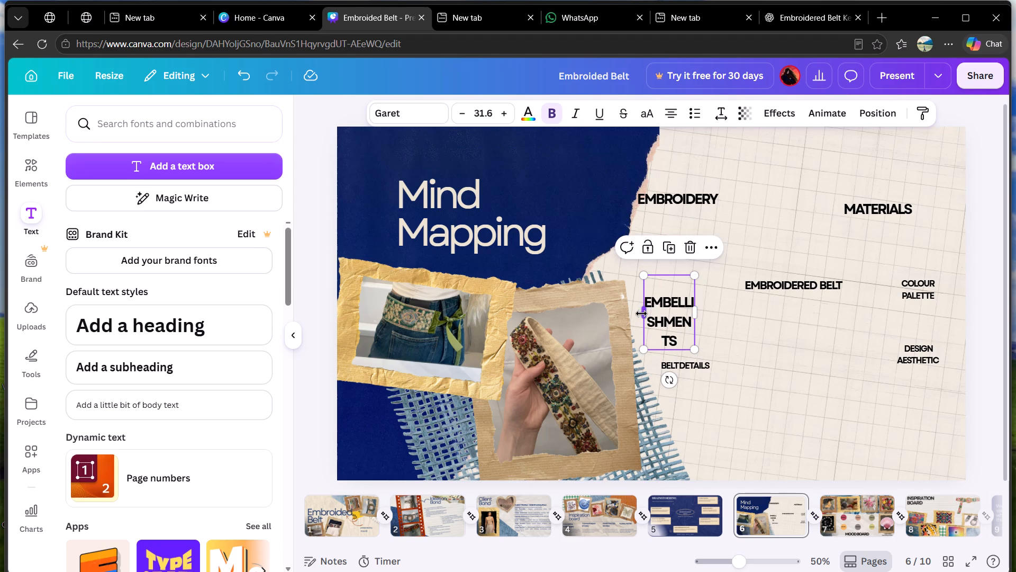
drag(641, 314, 605, 309)
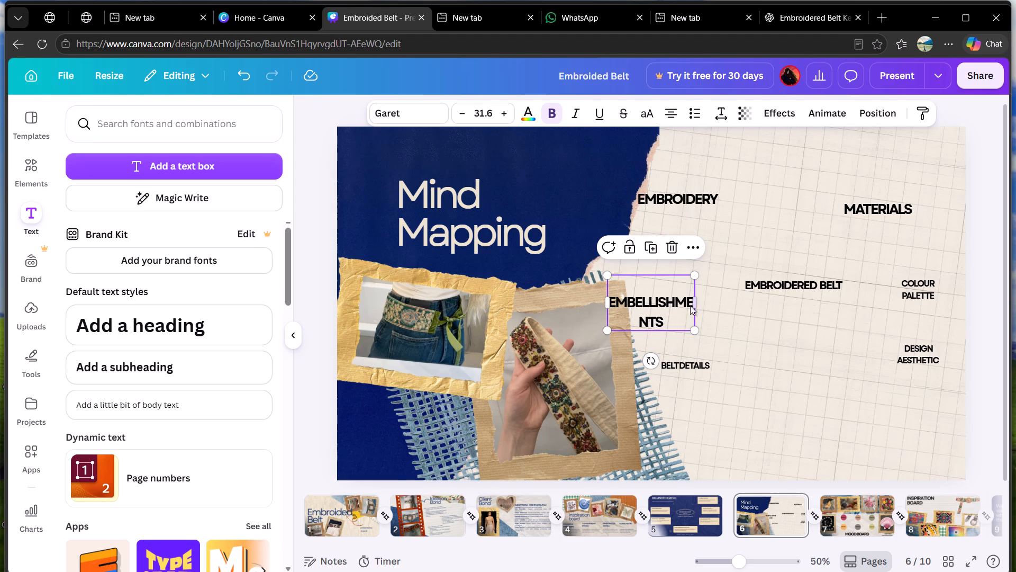
drag(697, 301, 730, 291)
click(769, 348)
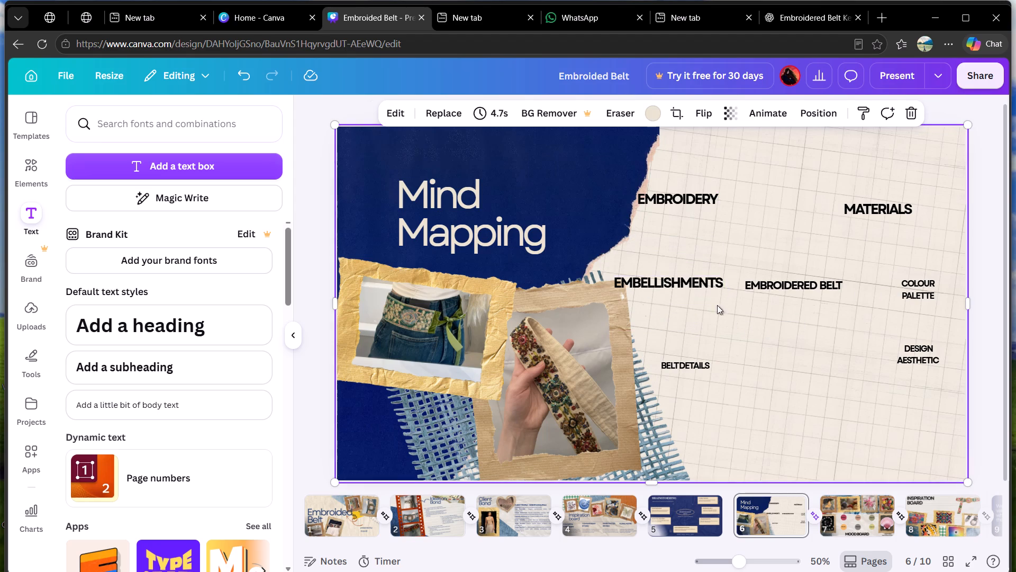
Move the EMBELLISHMENTS keyword slightly lower and to the right, closer to level with the central EMBROIDERED BELT.
drag(678, 281, 683, 289)
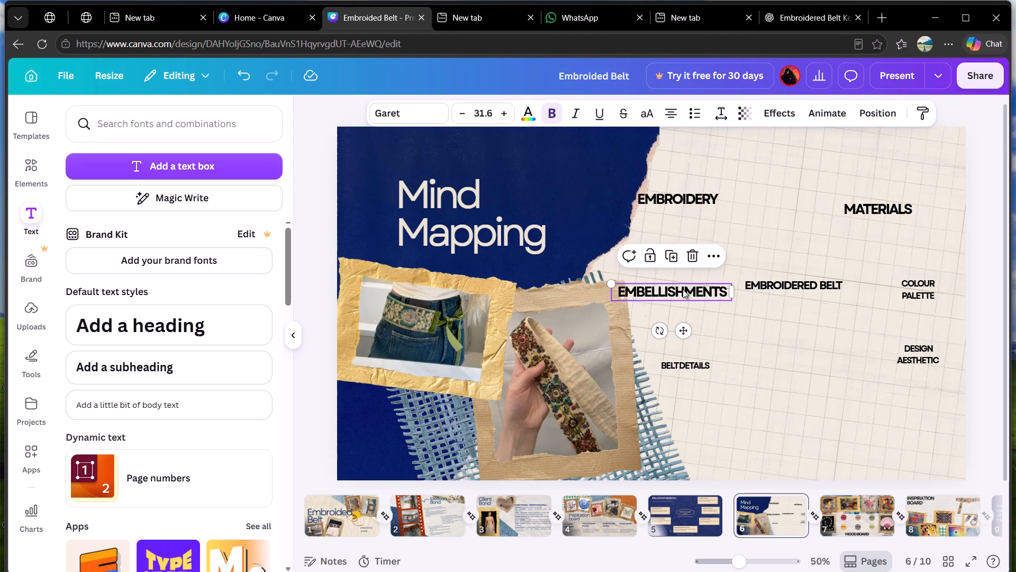
Move the COLOUR PALETTE keyword slightly higher on the page and increase its font size to 31.6.
drag(910, 279, 899, 261)
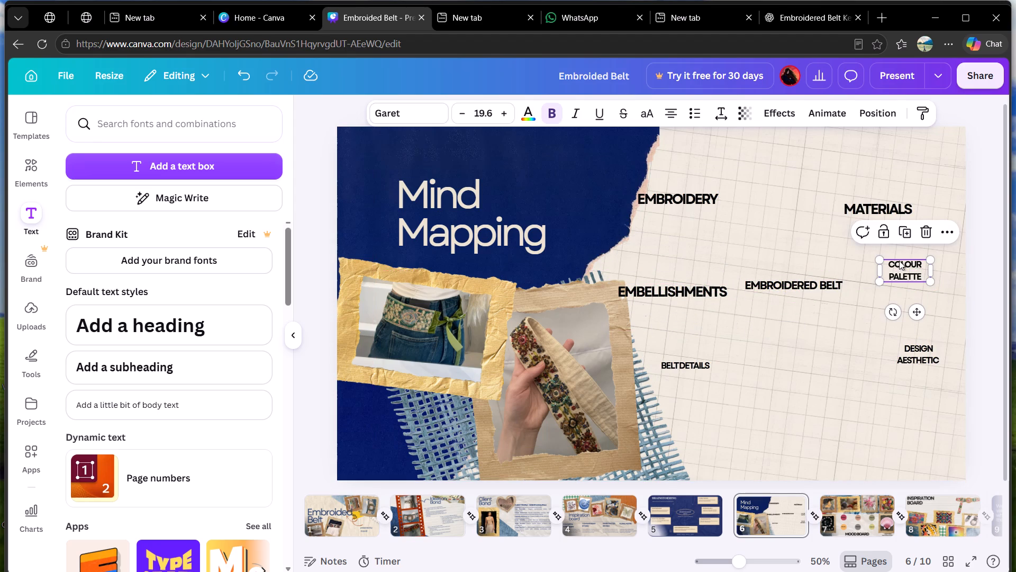
triple_click(508, 111)
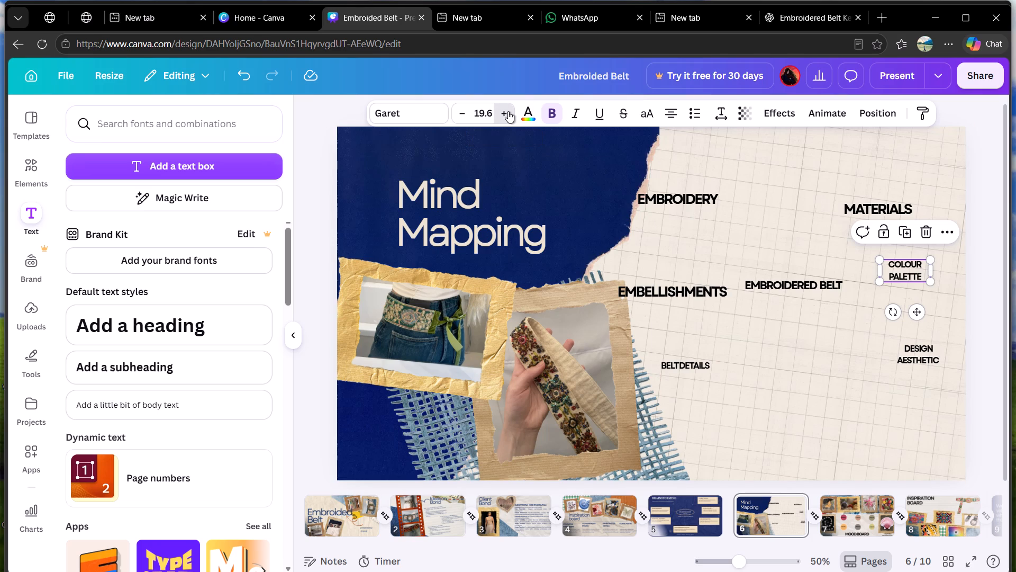
triple_click(508, 111)
triple_click(508, 111)
triple_click(508, 111)
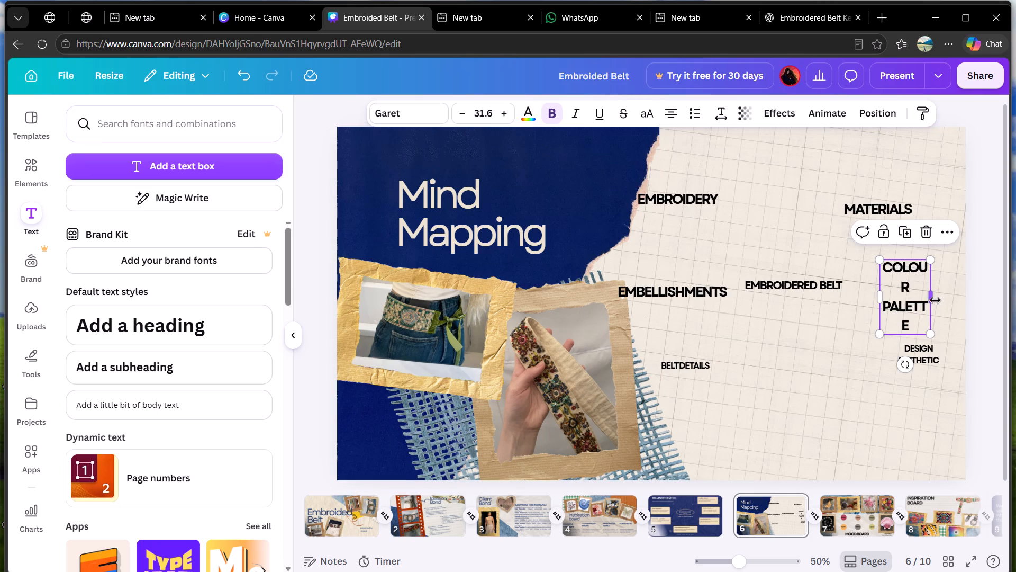
Widen the COLOUR PALETTE text box so each of its two words fits on its own line.
drag(931, 300, 978, 276)
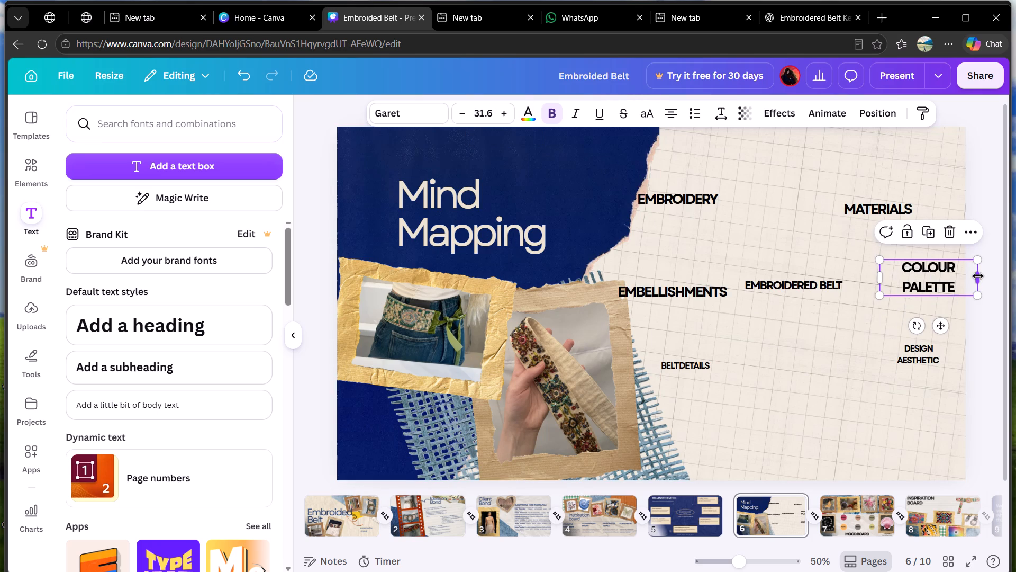
click(822, 365)
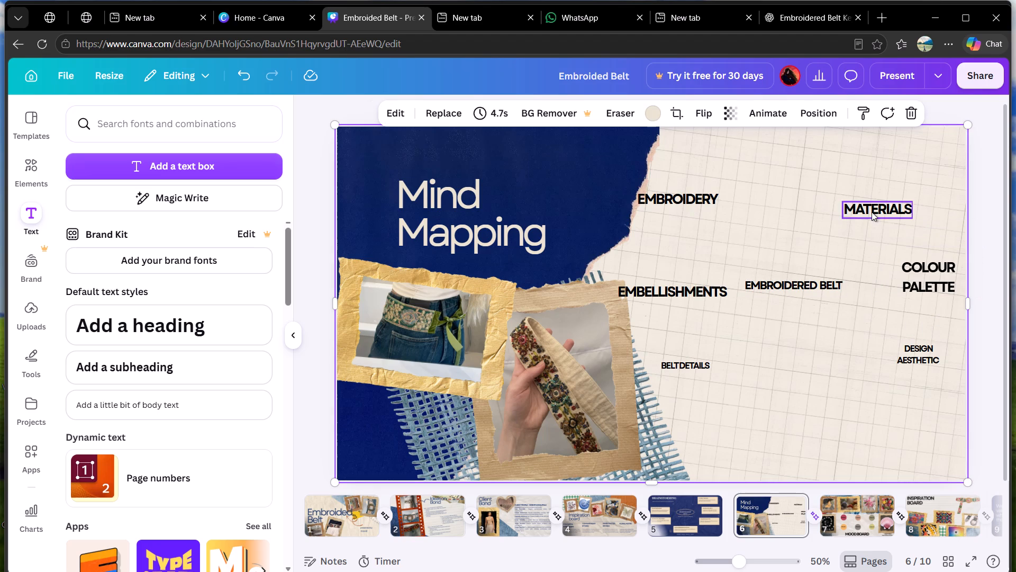
Move the MATERIALS keyword up and to the right so it lines up with EMBROIDERY.
drag(872, 212, 885, 200)
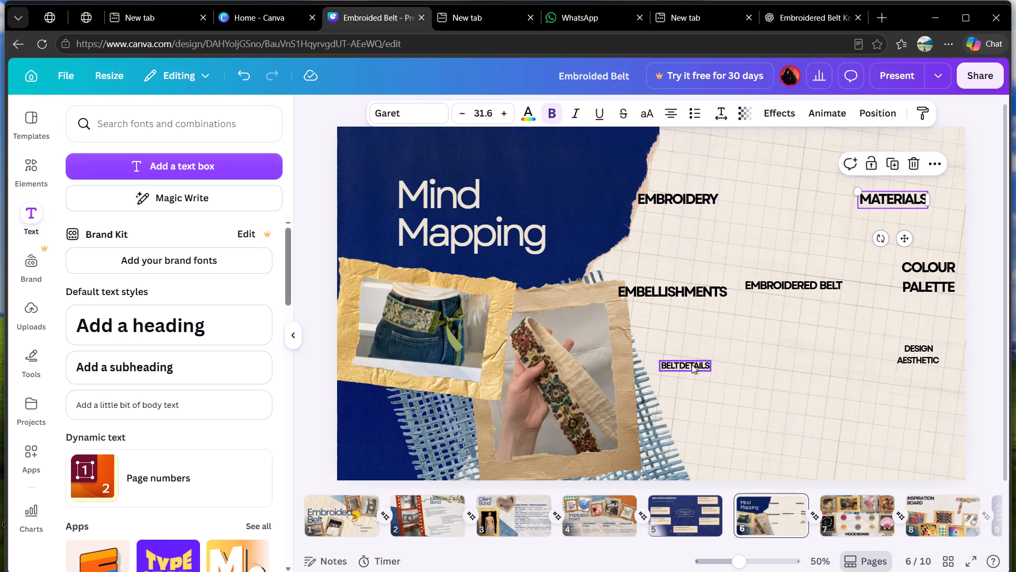
Increase the BELT DETAILS keyword's font size to 31.6 and widen its text box so it fits on one line.
click(690, 364)
triple_click(497, 109)
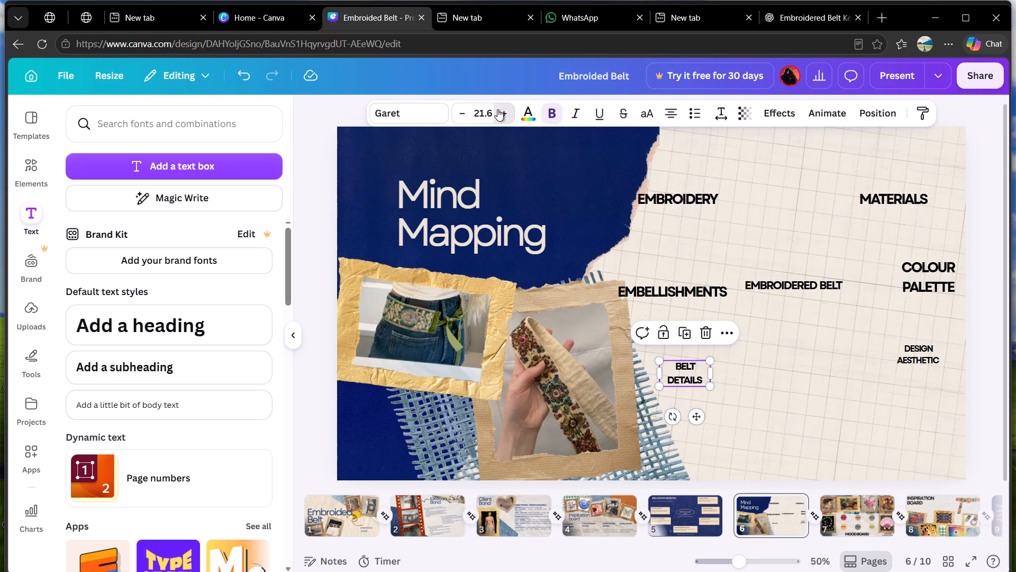
triple_click(497, 109)
triple_click(497, 109)
click(497, 109)
click(497, 109)
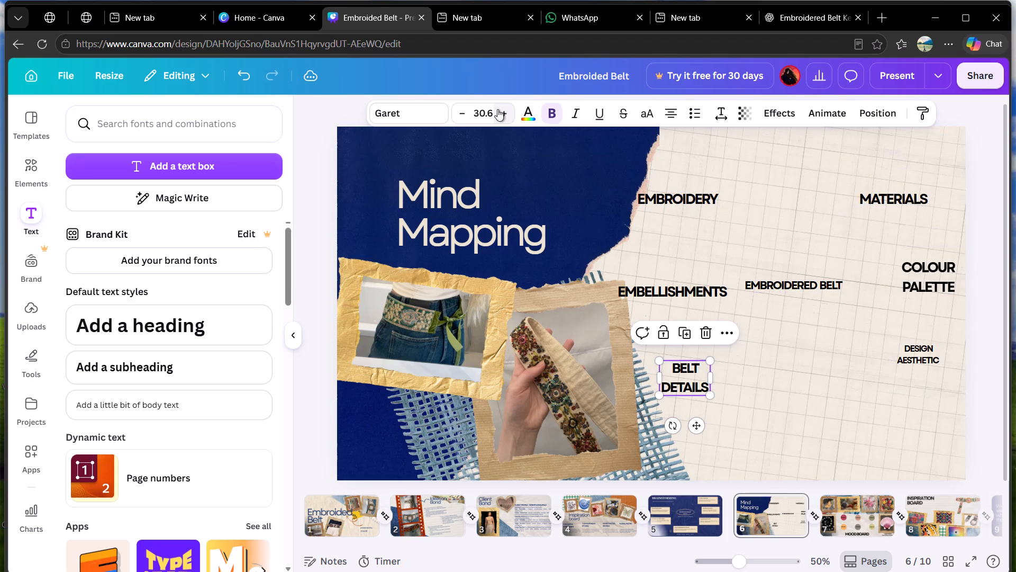
click(497, 109)
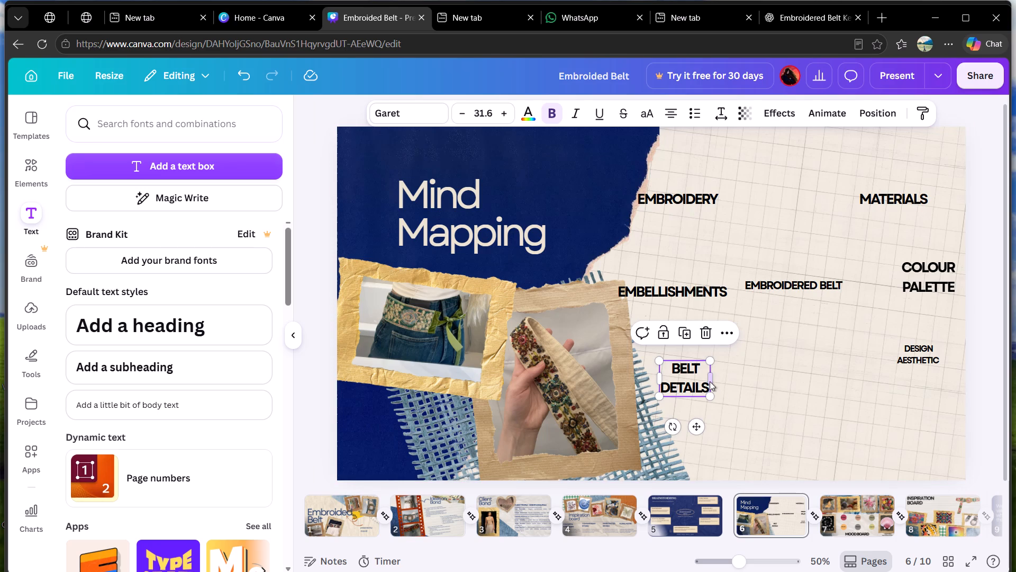
drag(710, 382, 695, 382)
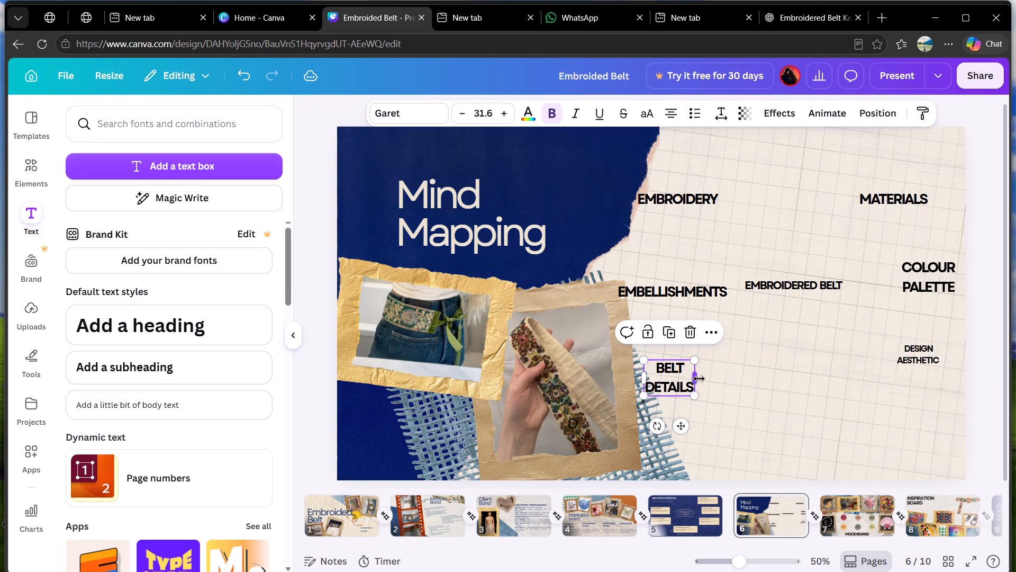
drag(698, 377, 731, 365)
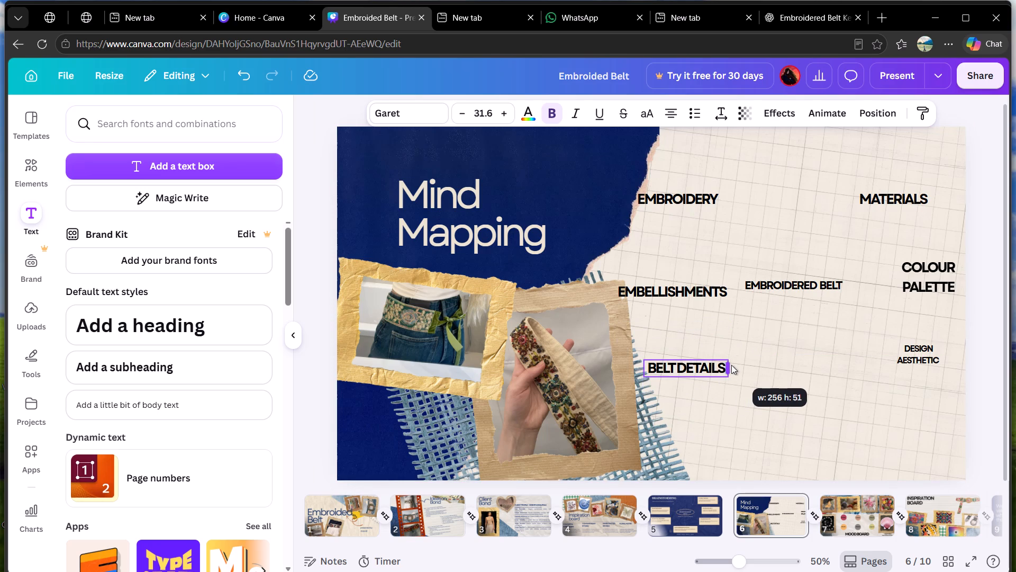
drag(731, 365, 737, 365)
Increase the DESIGN AESTHETIC keyword's font size to 31.6 and widen its text box so neither word breaks.
click(931, 351)
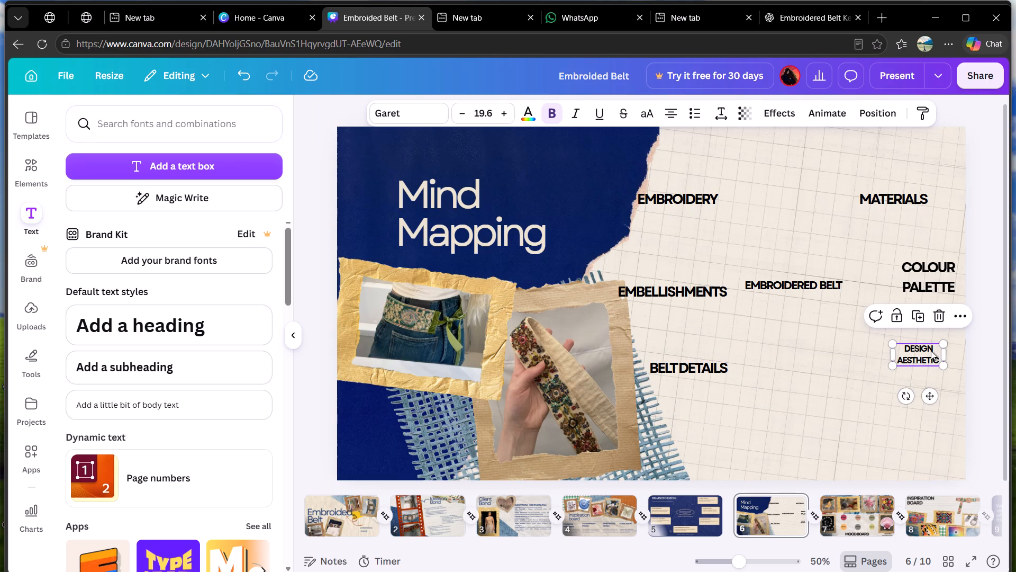
triple_click(506, 110)
triple_click(506, 110)
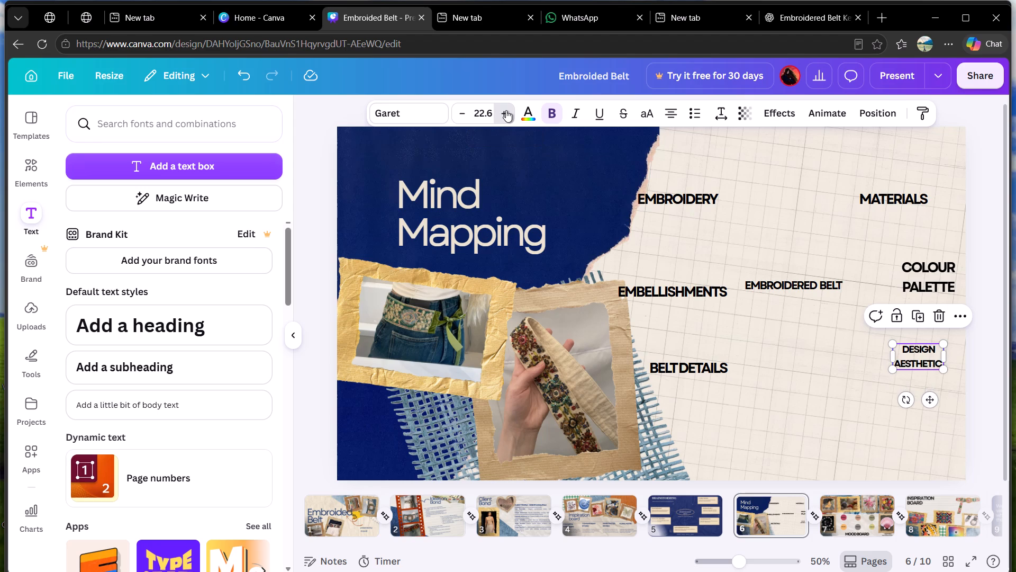
triple_click(506, 110)
triple_click(506, 110)
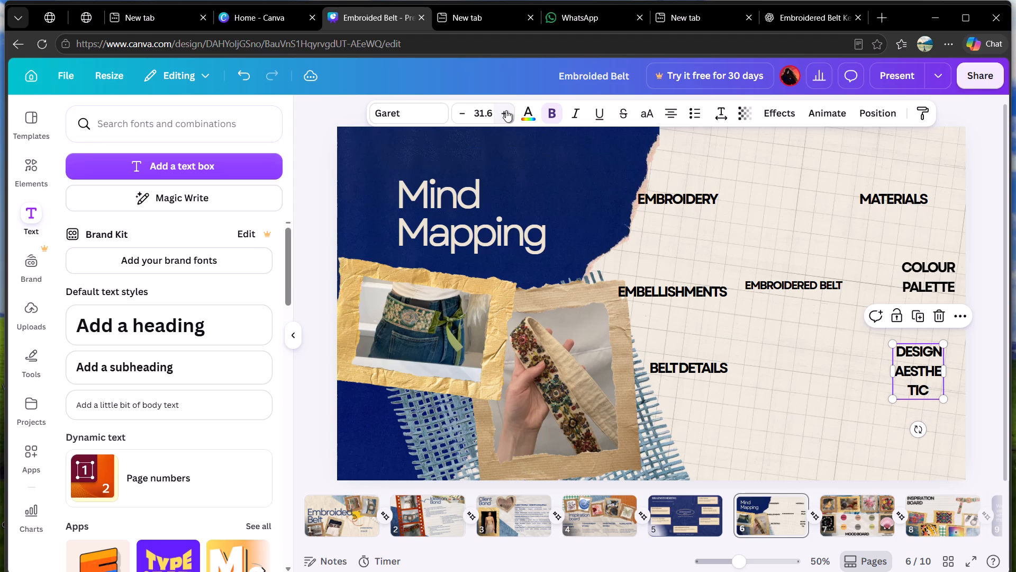
drag(897, 372, 856, 374)
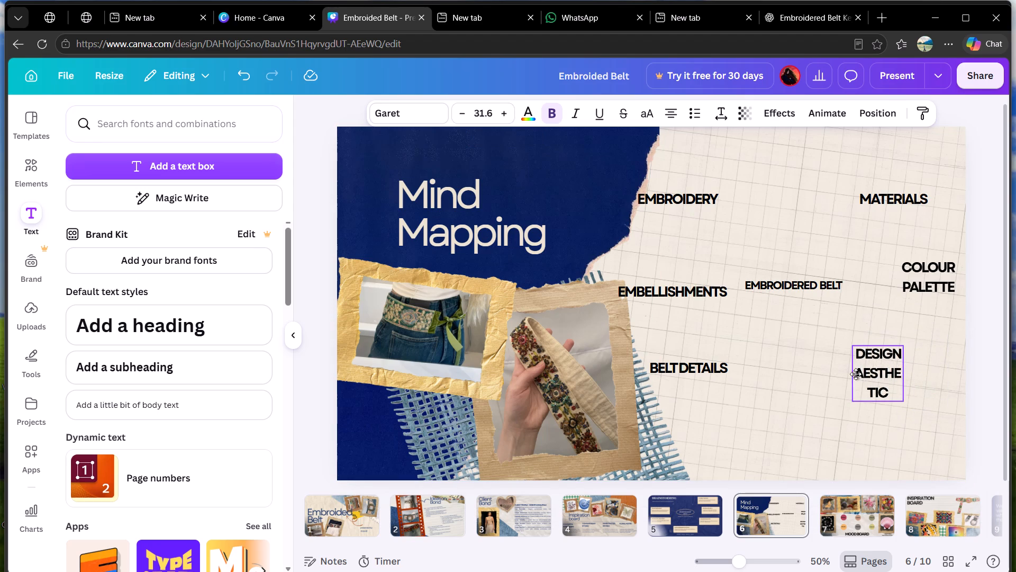
drag(856, 374, 897, 363)
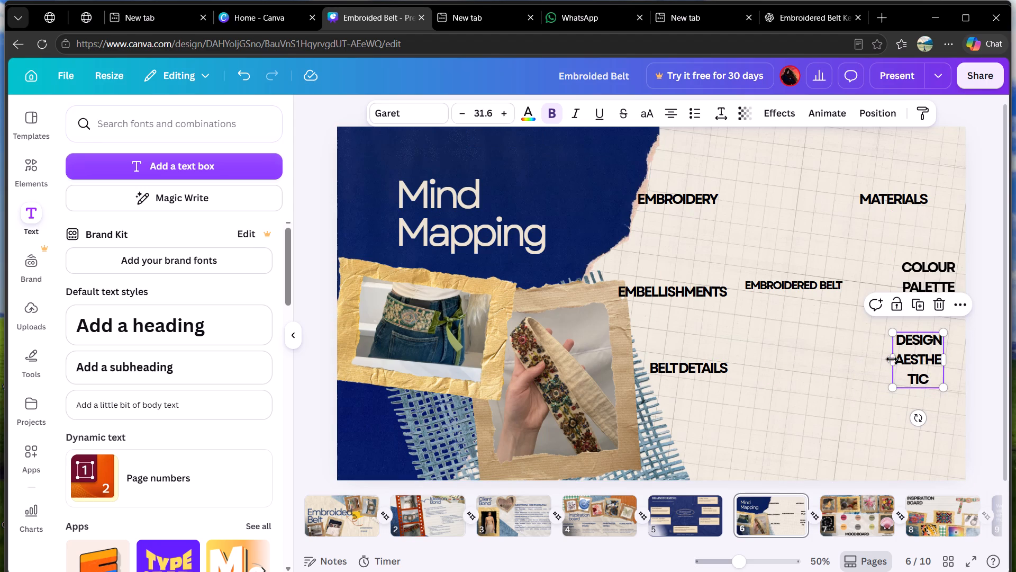
drag(891, 359, 845, 365)
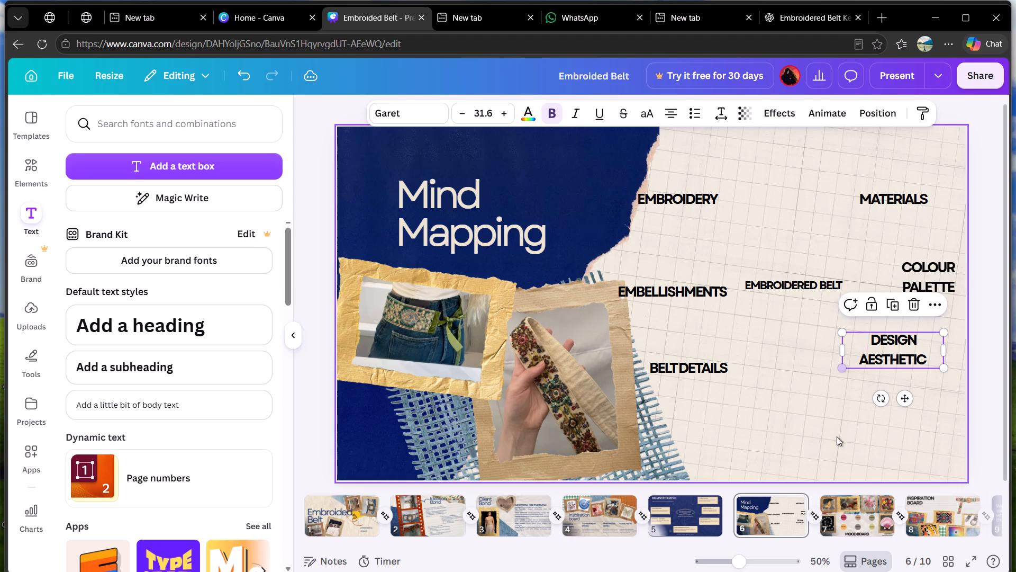
click(830, 439)
Move DESIGN AESTHETIC lower to sit beneath COLOUR PALETTE, and move BELT DETAILS down to a similar height.
drag(891, 362, 909, 366)
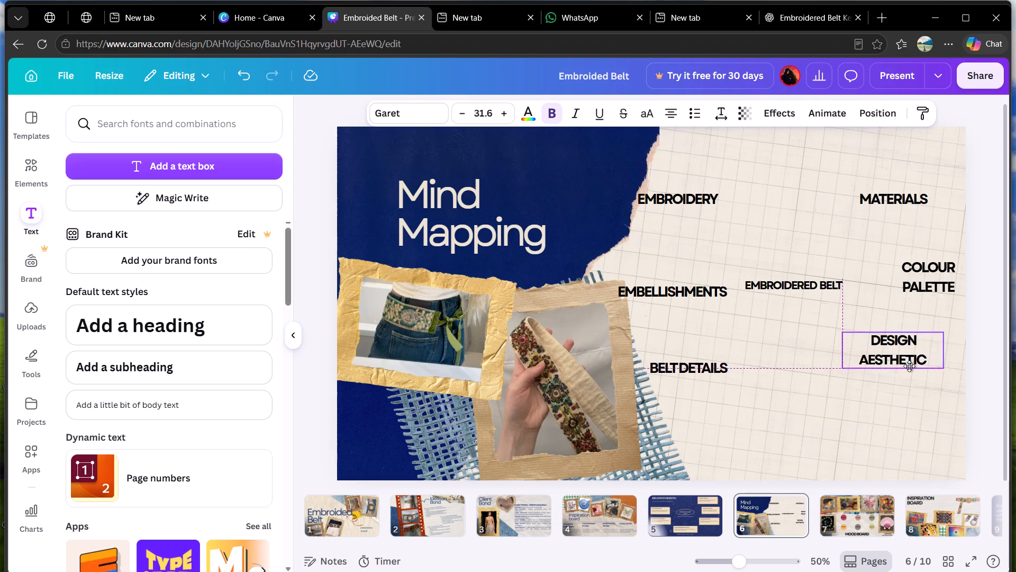
drag(909, 366, 925, 388)
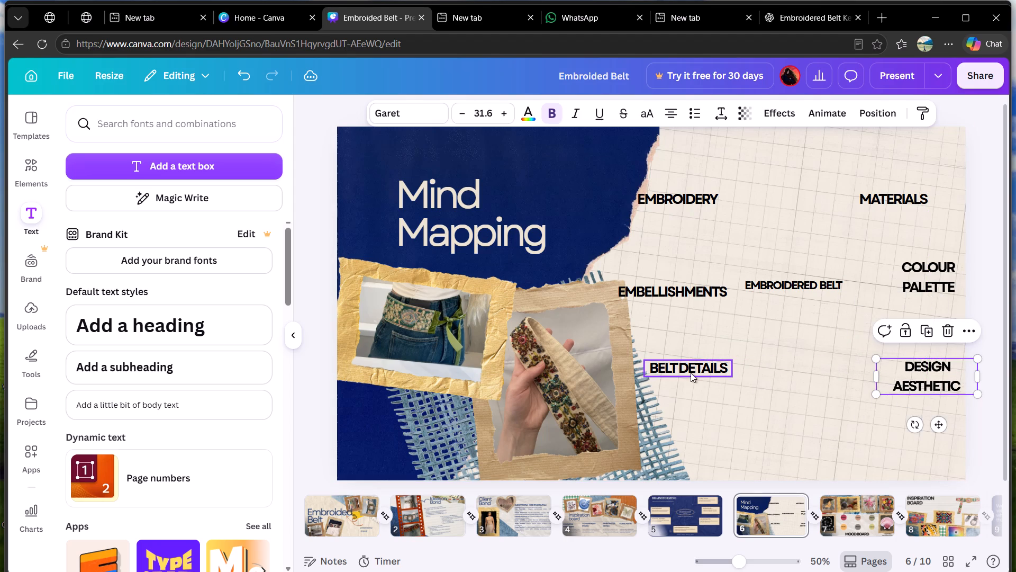
drag(687, 367, 698, 388)
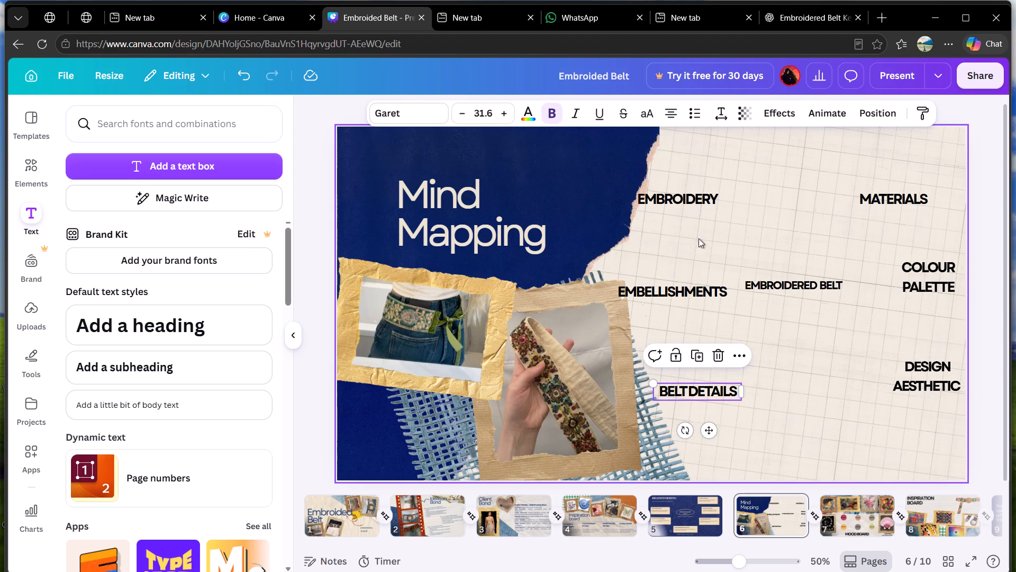
Nudge the MATERIALS keyword slightly to the right, keeping it level with EMBROIDERY.
click(898, 203)
drag(898, 203, 900, 201)
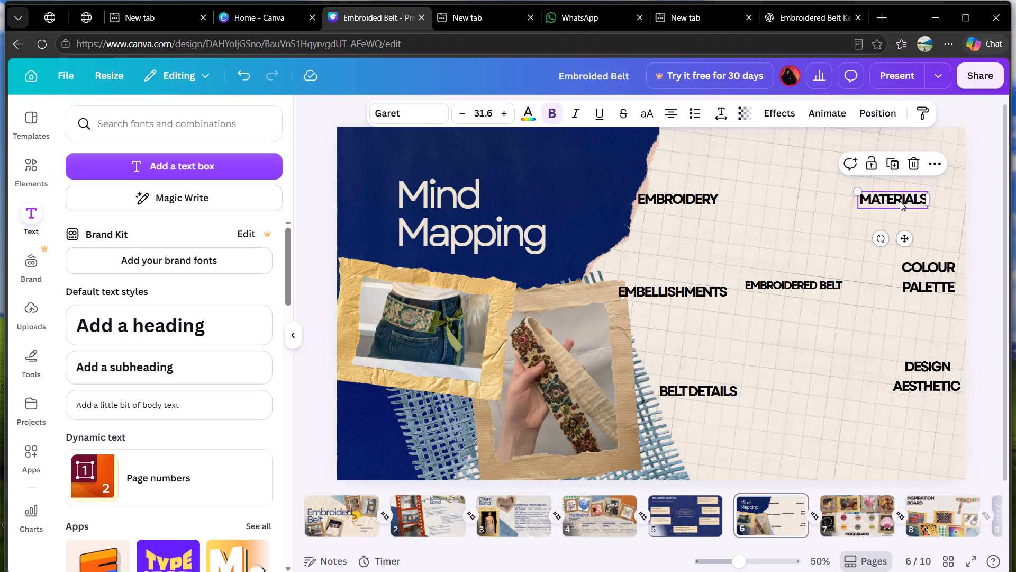
drag(900, 201, 903, 202)
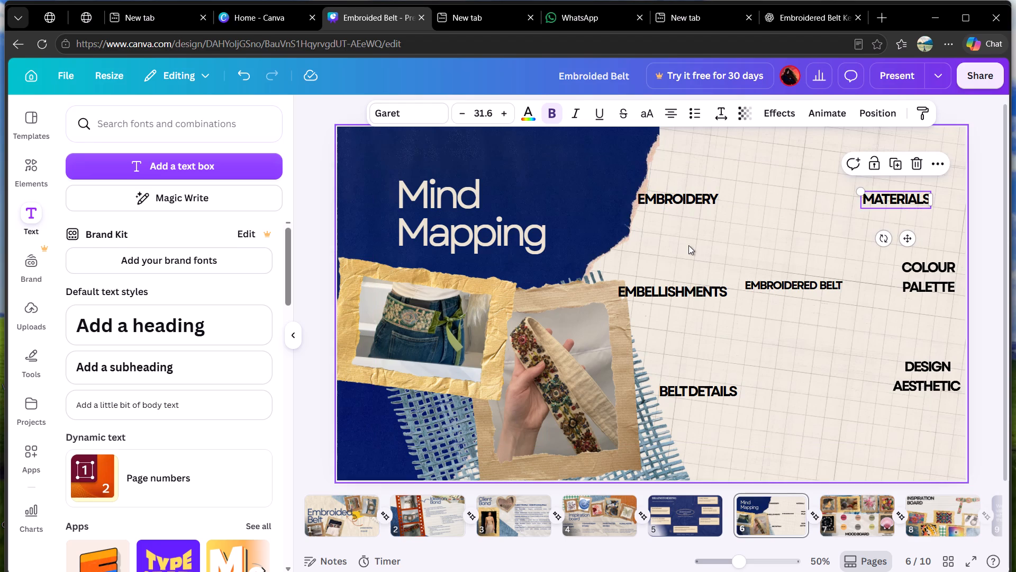
click(688, 245)
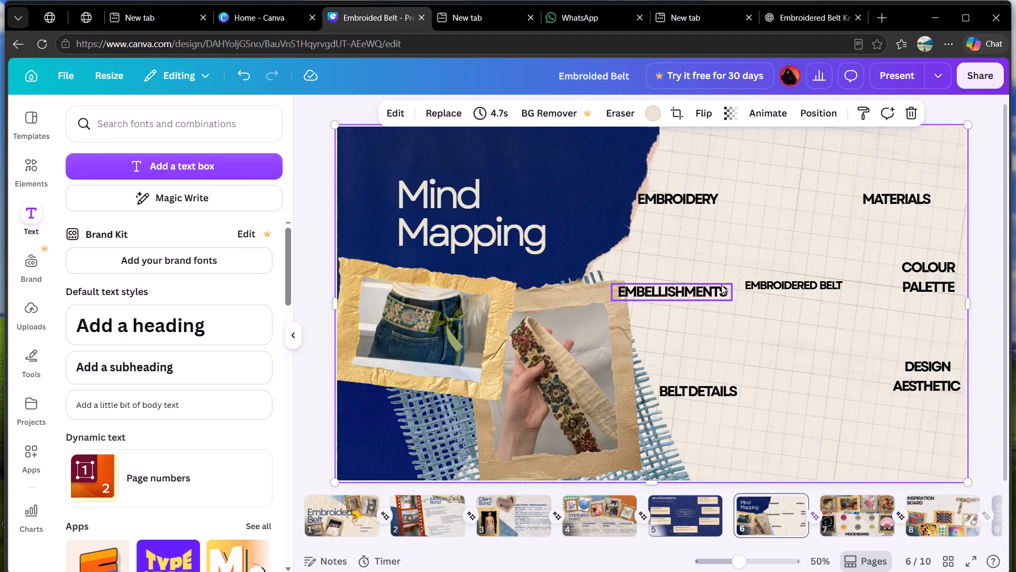
Add a placeholder text box in size 19.6 and place it just below the EMBROIDERY keyword.
click(180, 166)
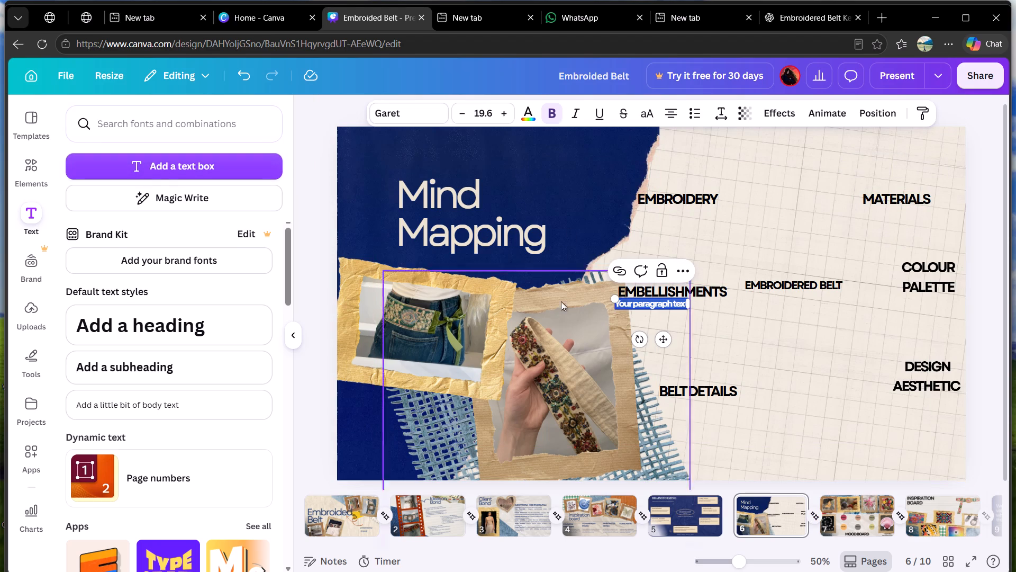
click(743, 330)
drag(658, 303, 677, 238)
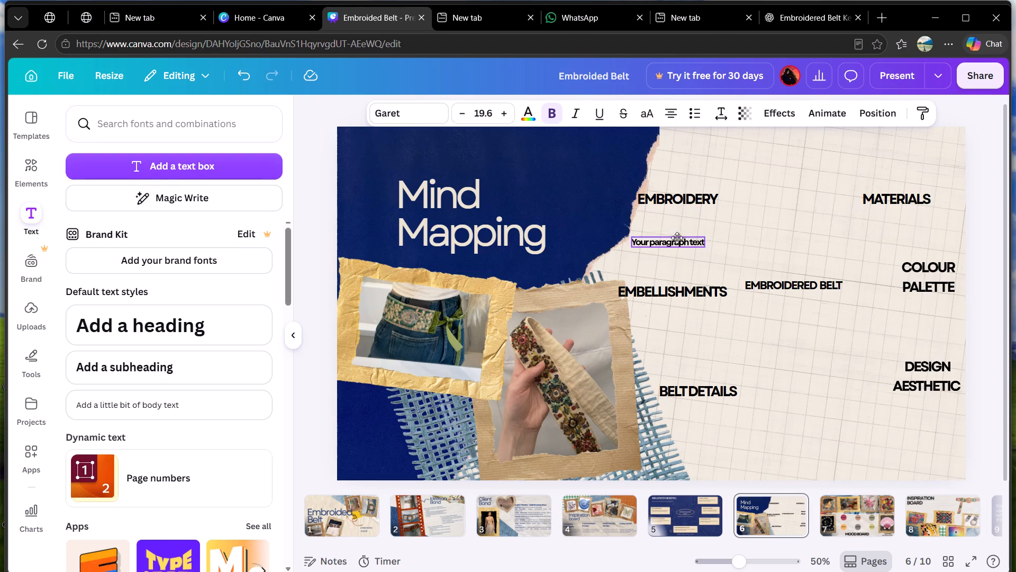
drag(677, 238, 673, 227)
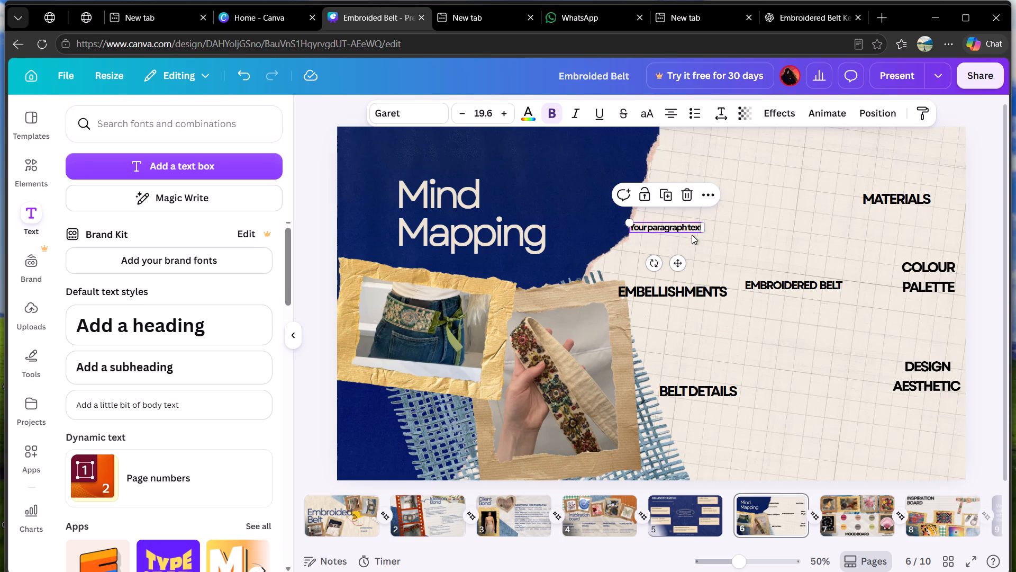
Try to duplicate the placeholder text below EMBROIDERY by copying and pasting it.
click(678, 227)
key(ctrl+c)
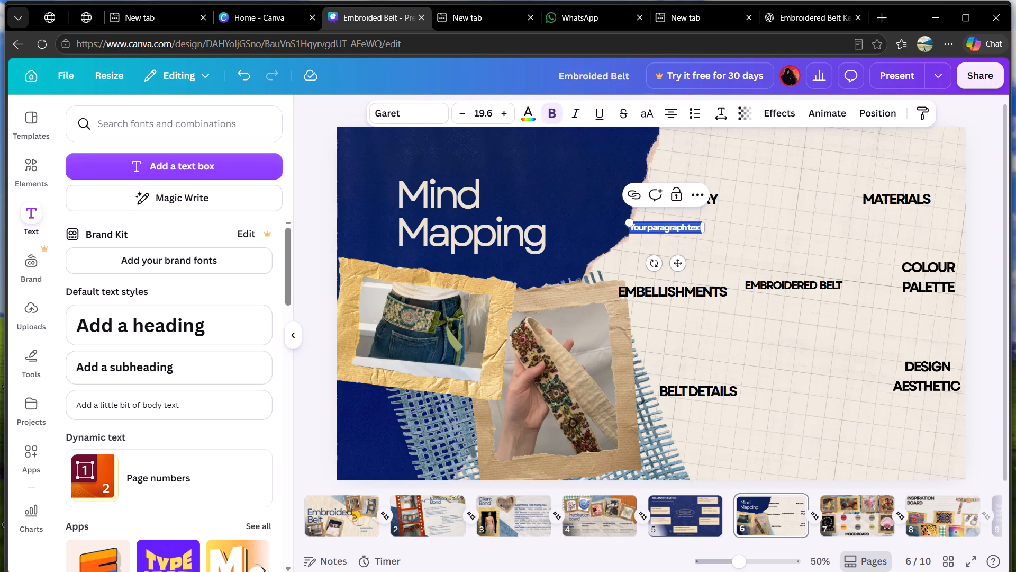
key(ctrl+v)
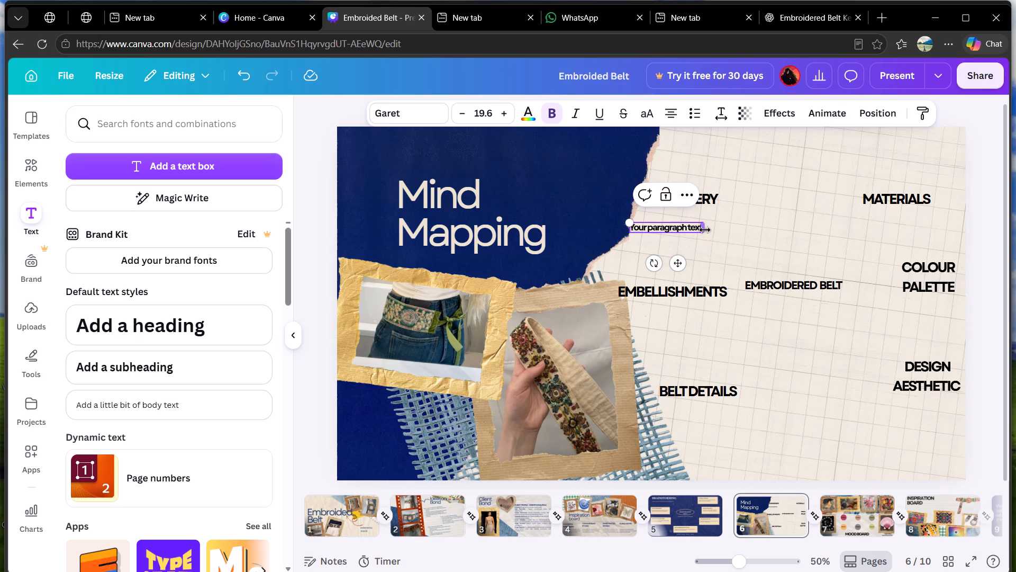
Add a second placeholder text box and place it below MATERIALS, level with the one under EMBROIDERY.
click(234, 164)
click(750, 262)
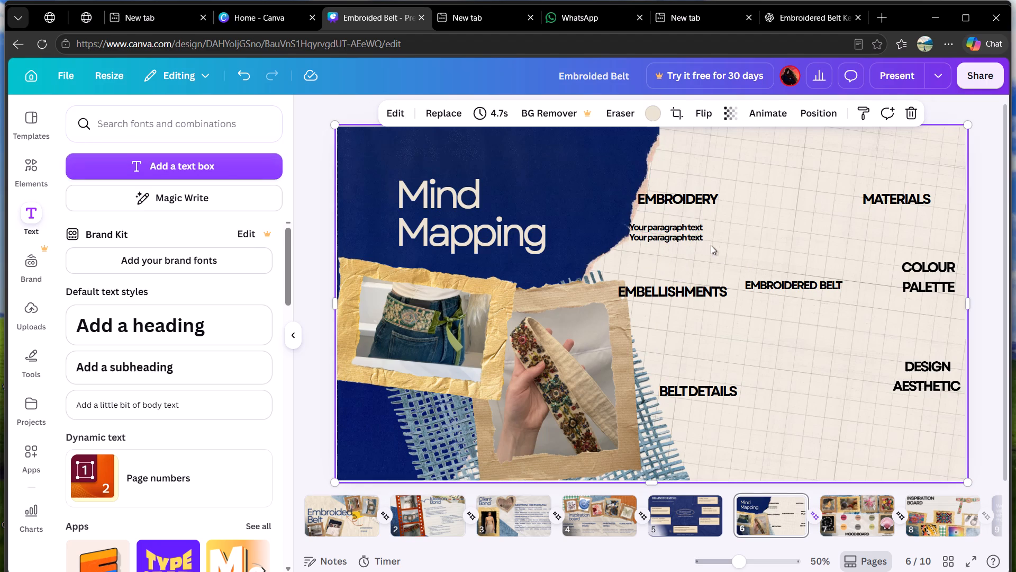
drag(685, 236, 922, 222)
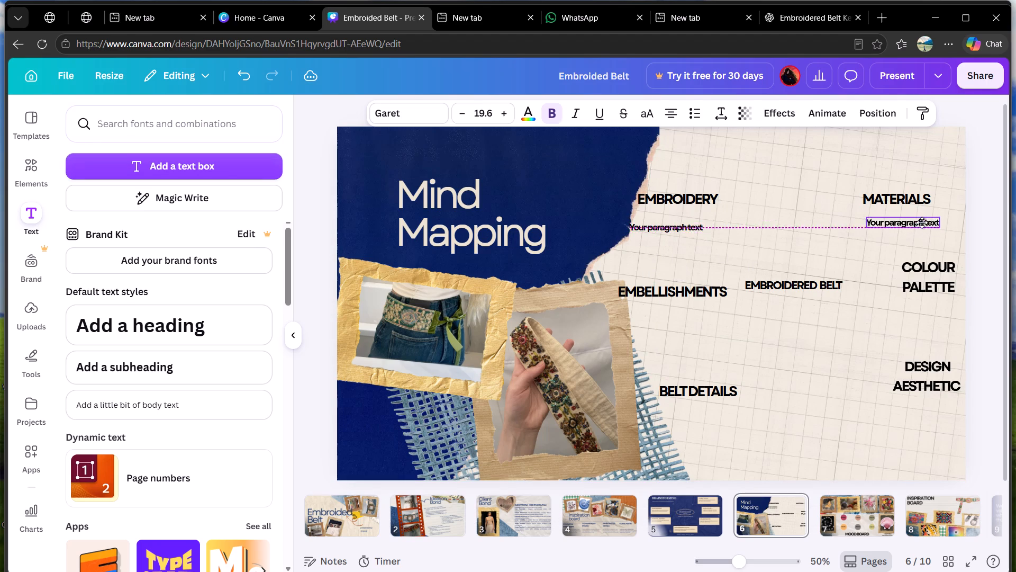
drag(922, 222, 922, 223)
Add a third placeholder text box and place it below EMBELLISHMENTS, aligned with the one under EMBROIDERY.
click(207, 162)
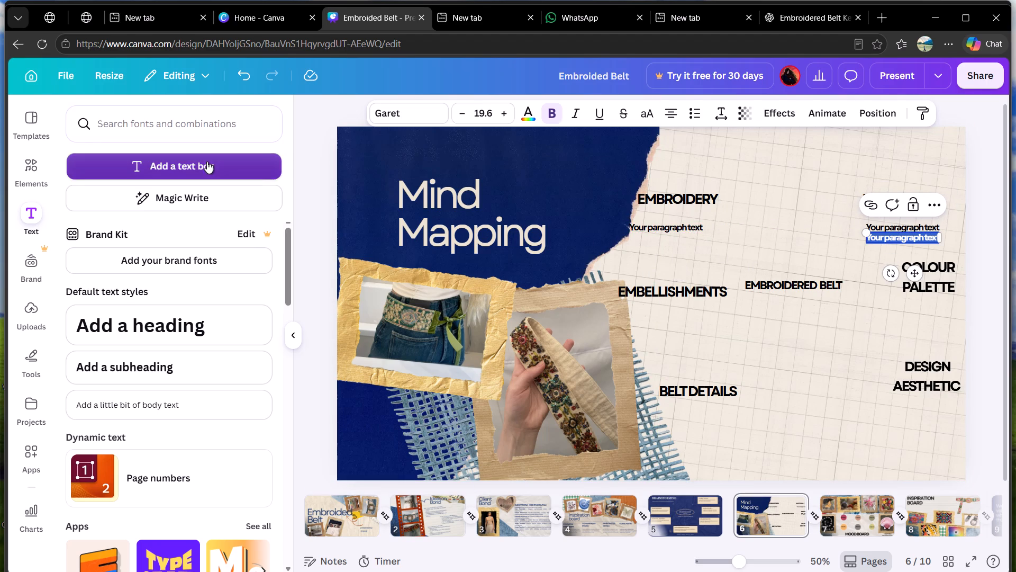
click(837, 269)
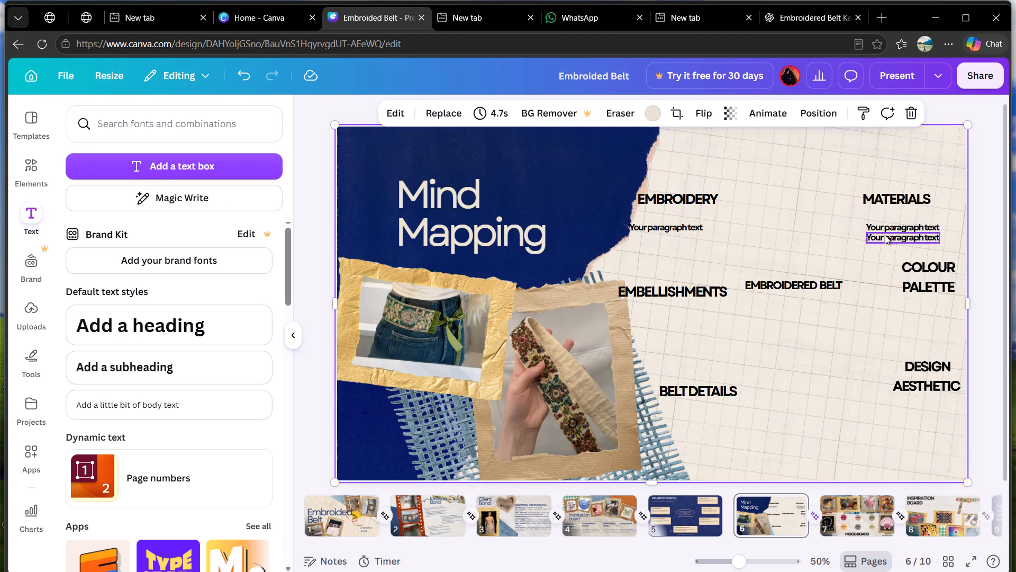
drag(885, 235, 650, 319)
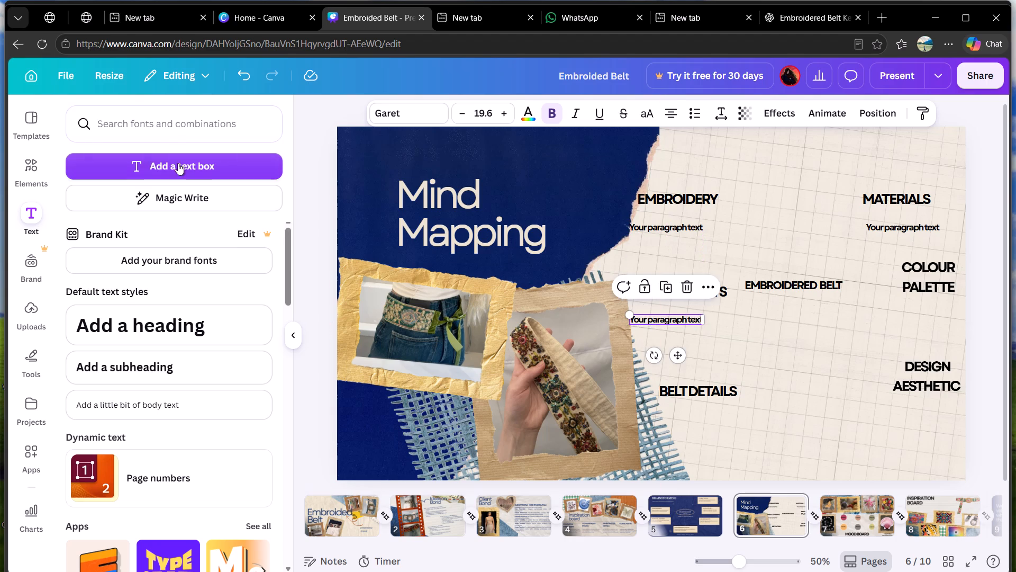
Add a placeholder text box and place it just below the COLOUR PALETTE keyword on page 6.
click(174, 163)
click(758, 369)
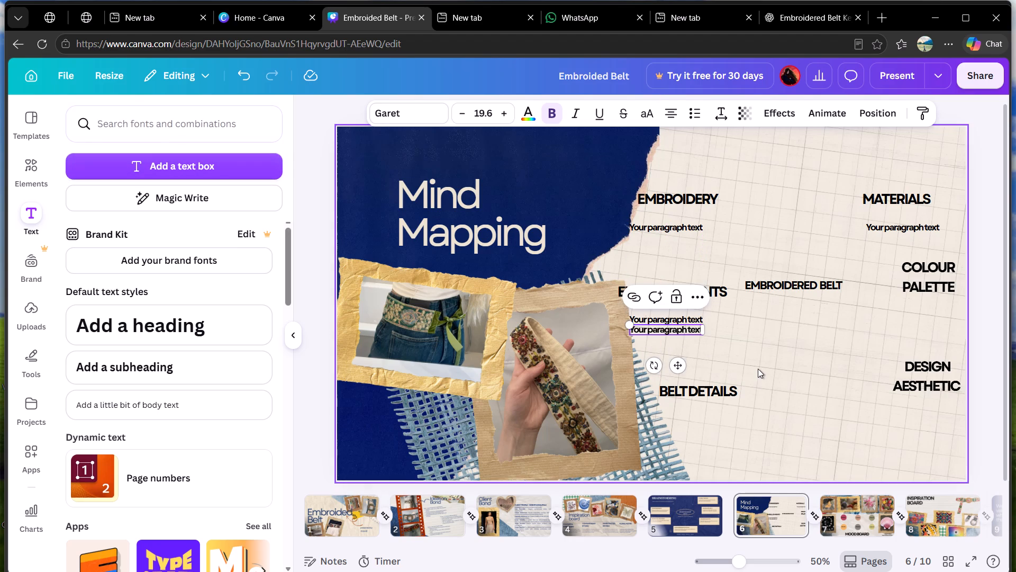
drag(670, 329, 942, 310)
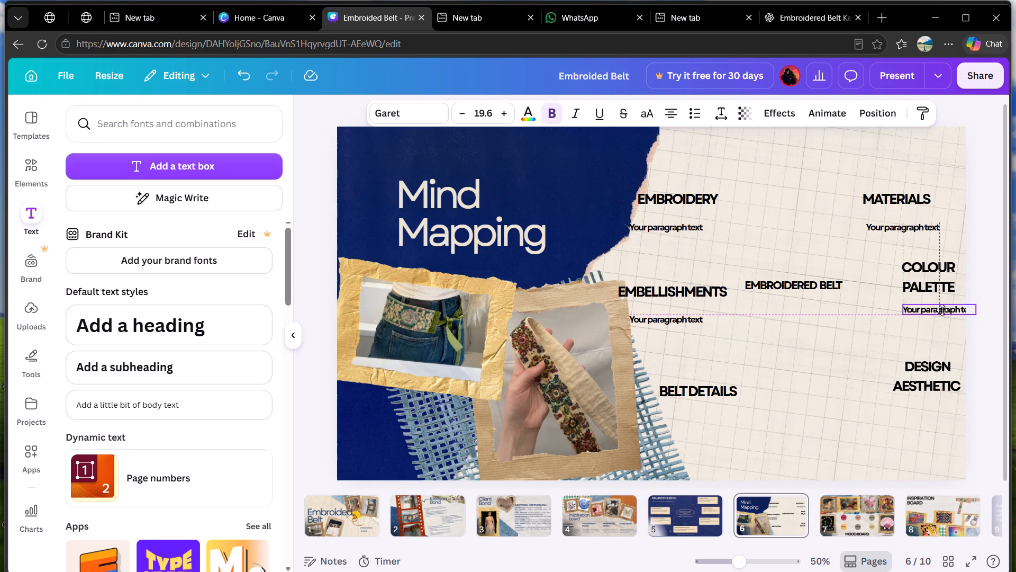
drag(942, 310, 940, 311)
Add a placeholder text box and place it below the BELT DETAILS keyword.
click(216, 157)
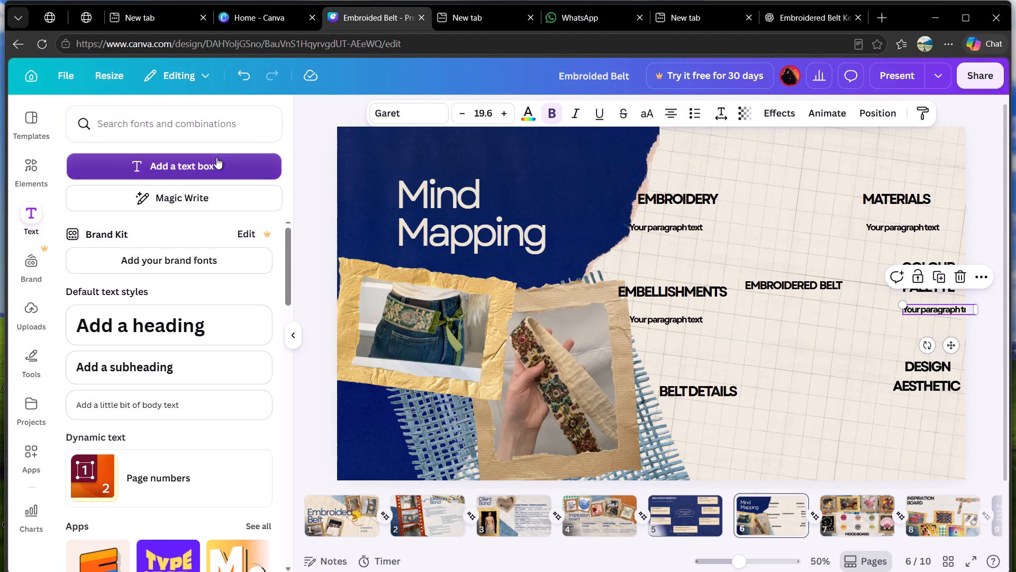
click(759, 338)
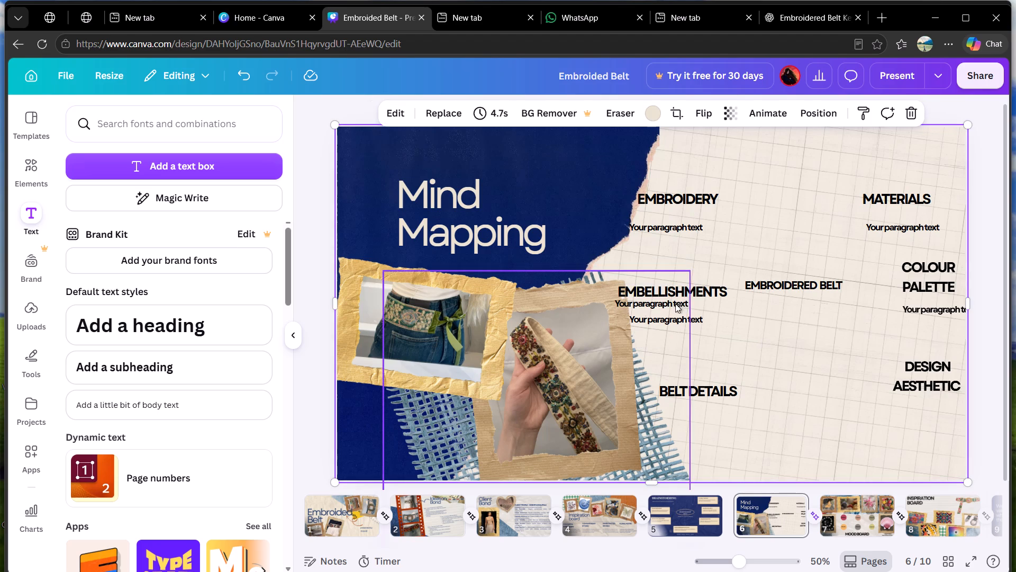
drag(675, 302, 727, 429)
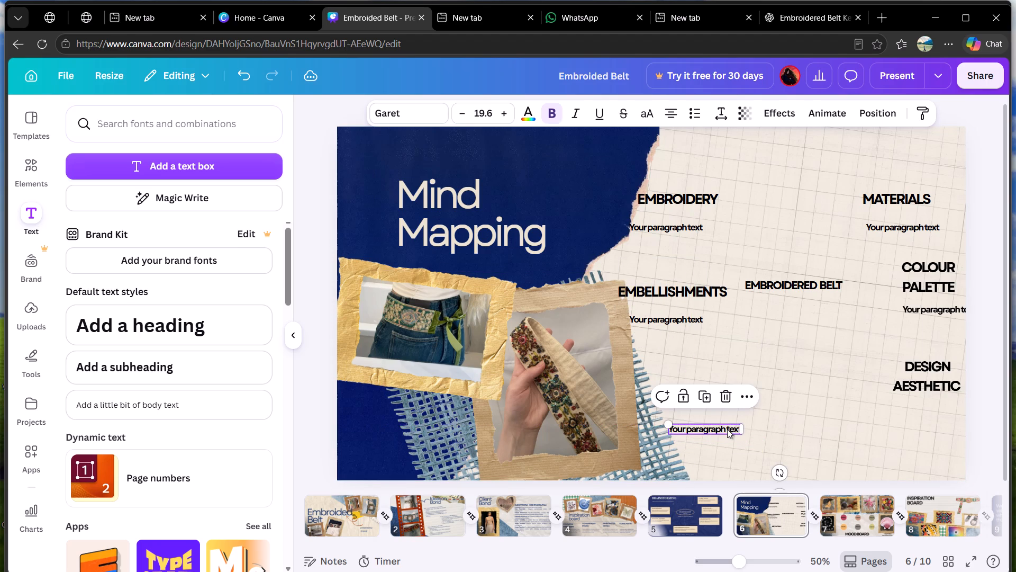
click(215, 160)
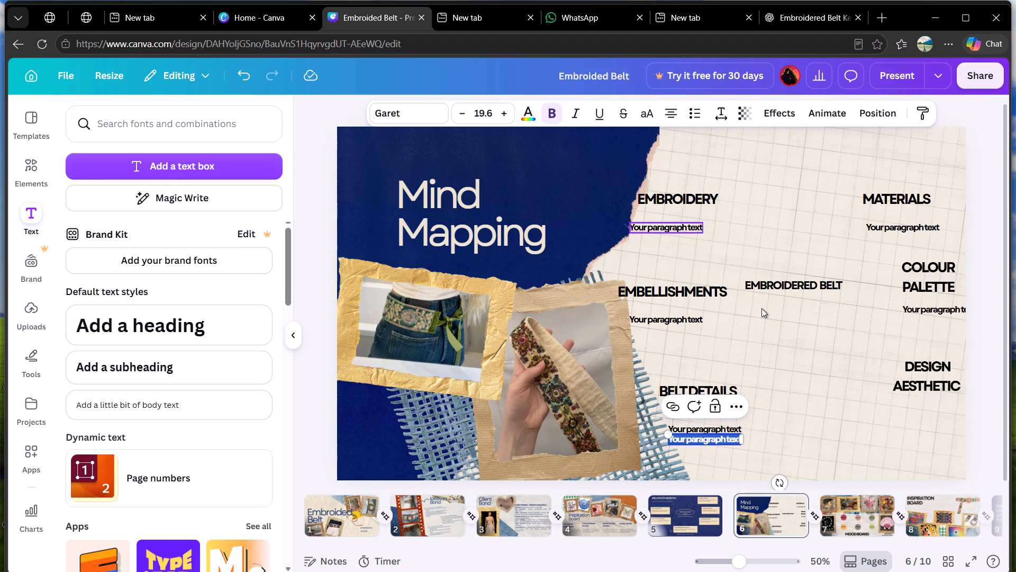
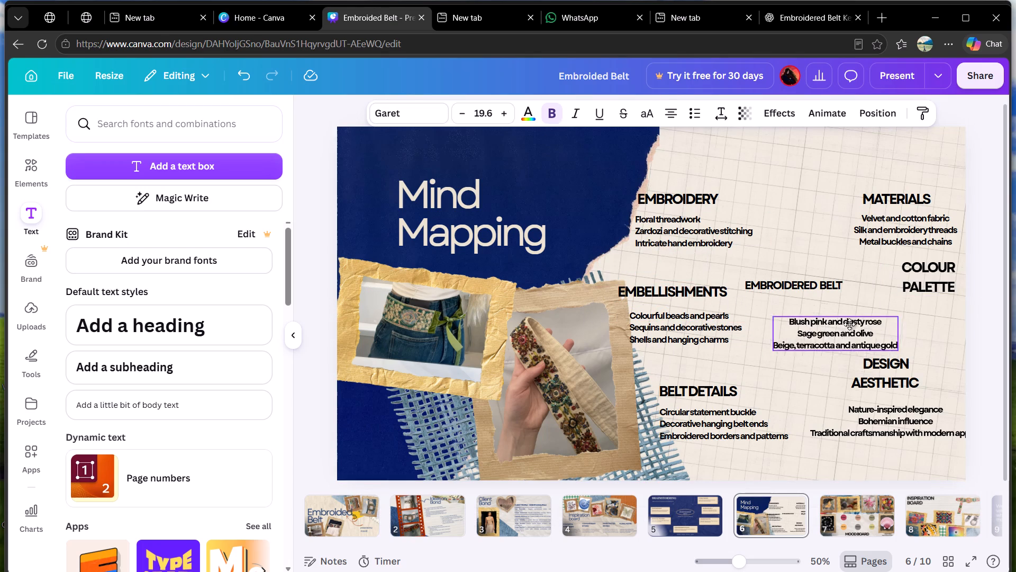
drag(849, 324, 917, 312)
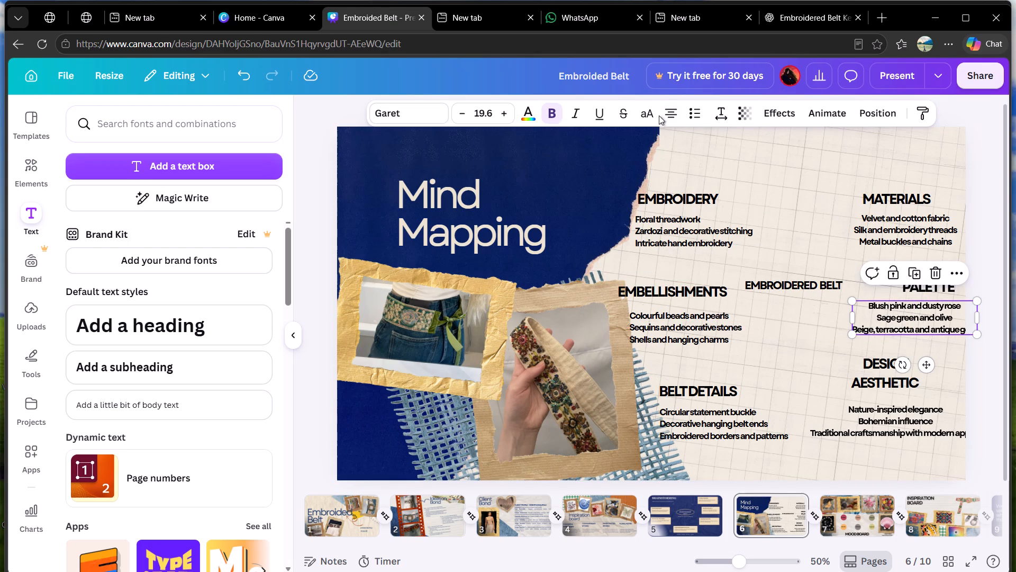
click(670, 117)
click(797, 214)
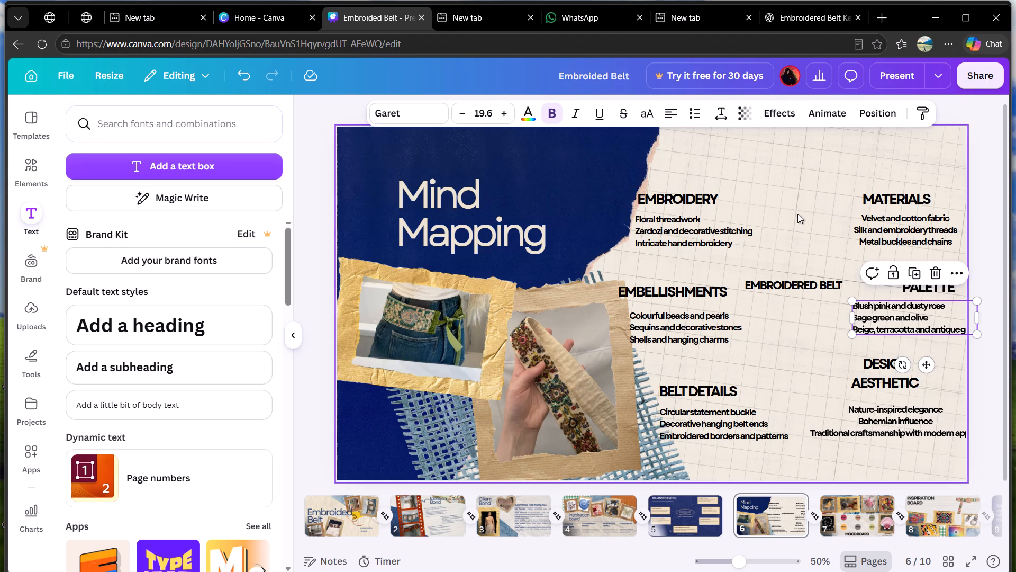
drag(893, 314, 898, 318)
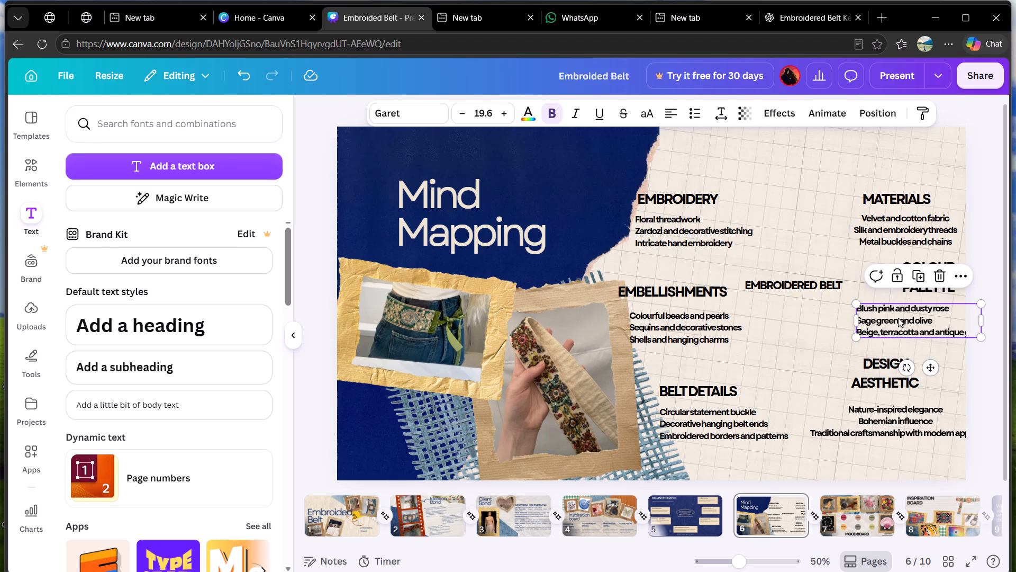
Rotate the text box of points under COLOUR PALETTE to about 1°.
click(910, 371)
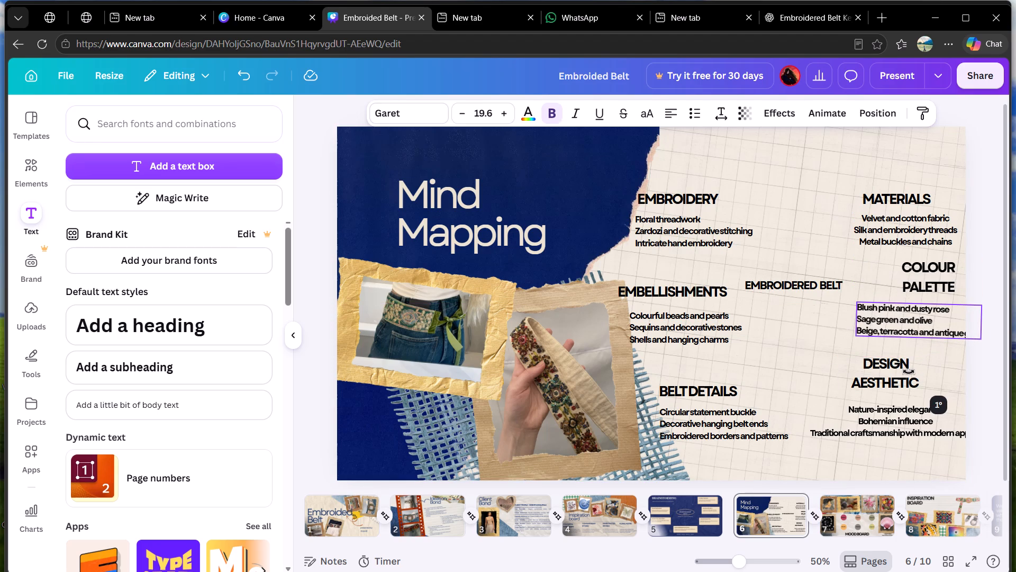
click(755, 317)
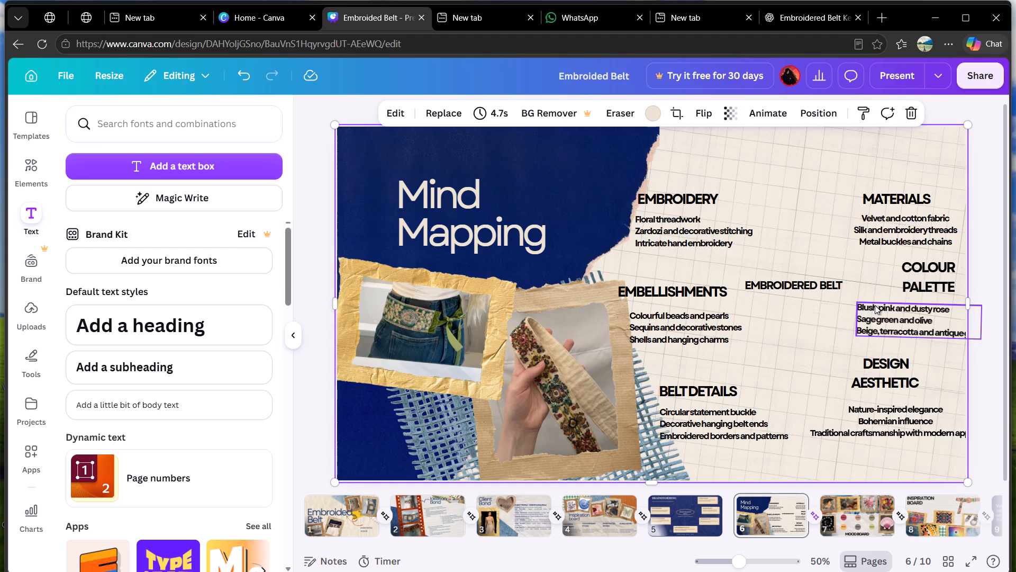
click(887, 306)
click(790, 336)
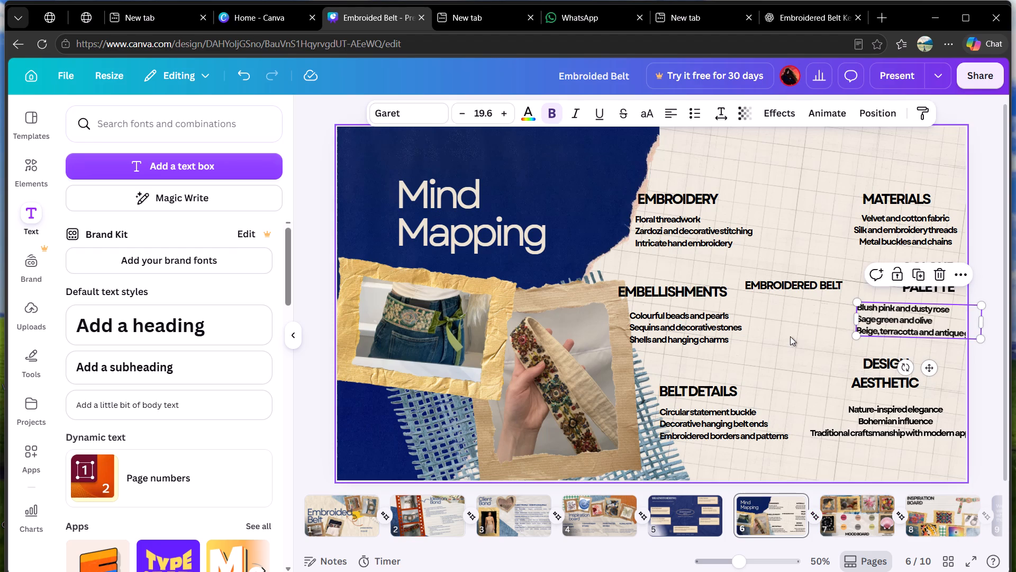
click(897, 322)
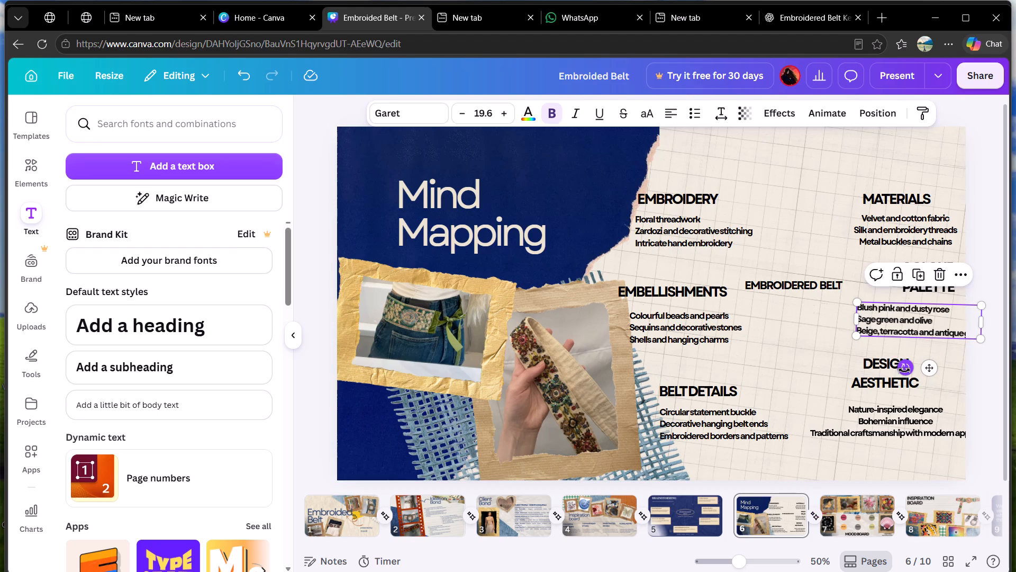
click(904, 370)
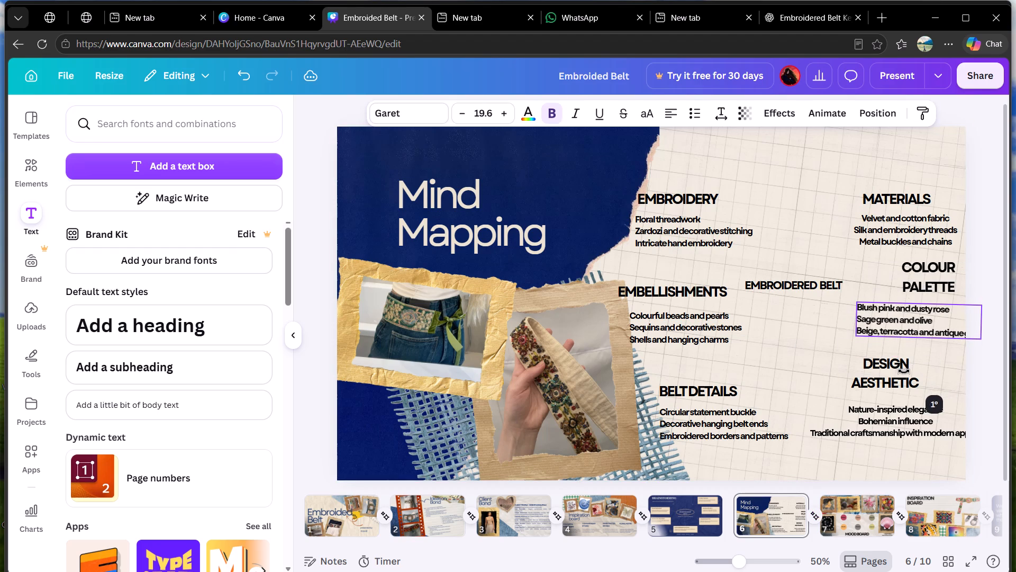
click(820, 348)
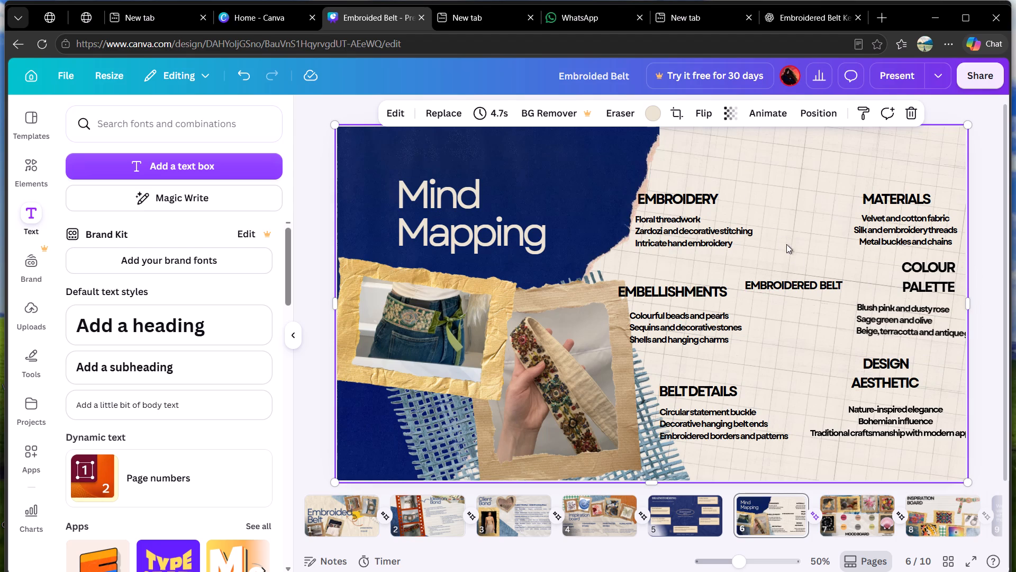
Shift the colour points and the COLOUR PALETTE keyword slightly inward from the page's right edge, keeping the keyword above its points.
drag(886, 319, 878, 319)
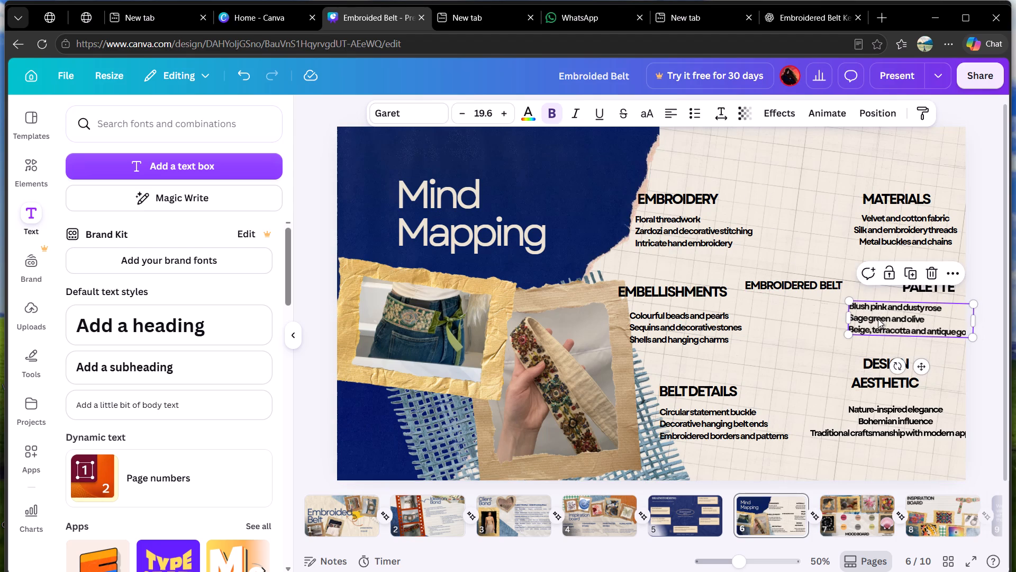
click(937, 176)
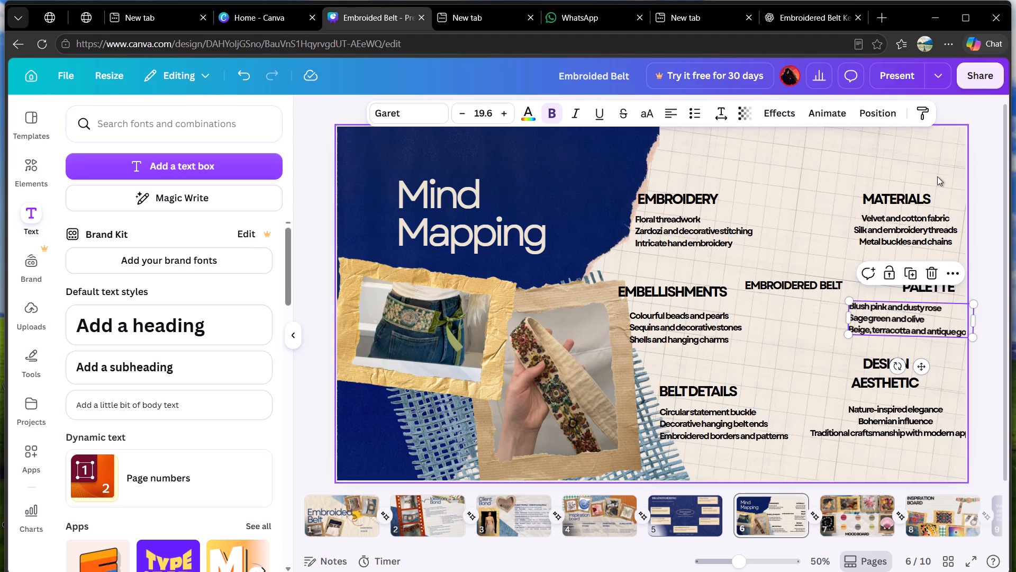
drag(939, 280, 919, 280)
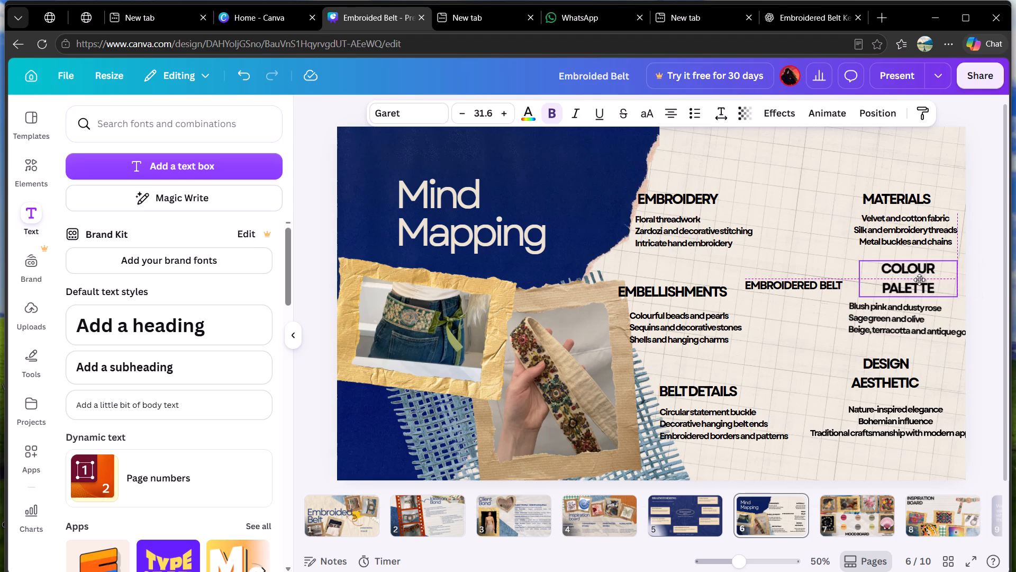
drag(919, 280, 920, 280)
click(812, 157)
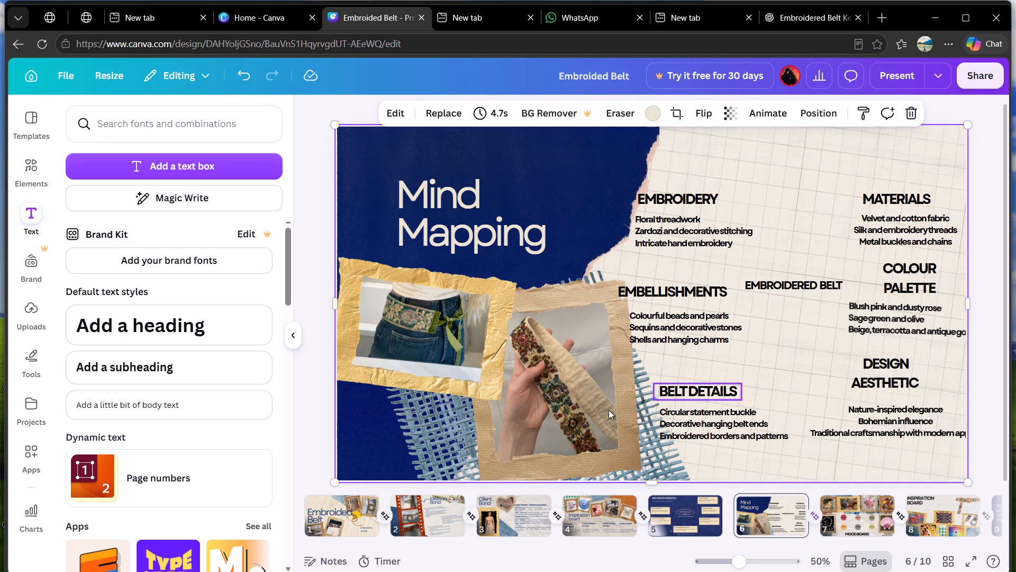
Review pages 1 to 6 of the presentation in order.
click(362, 523)
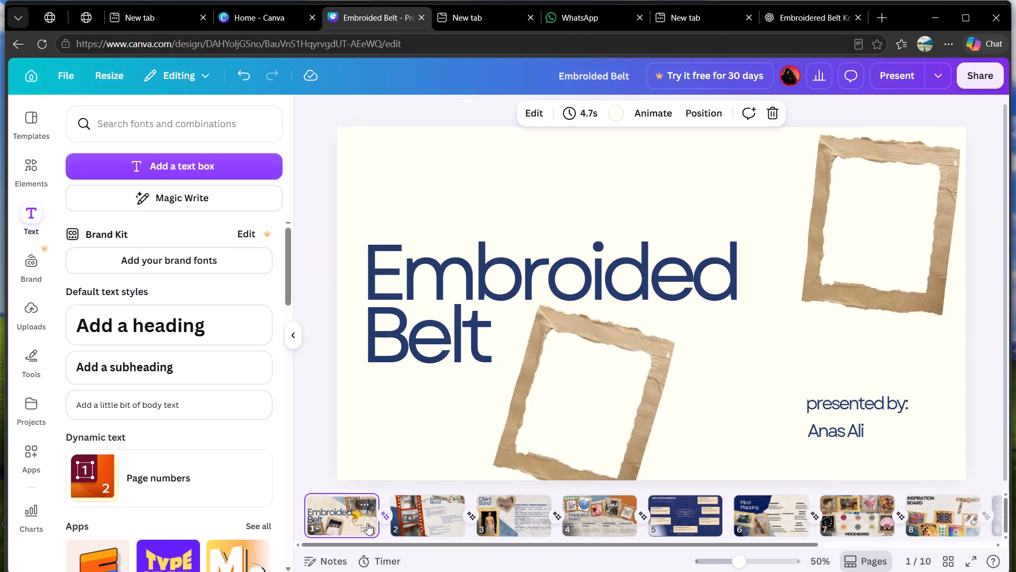
click(441, 520)
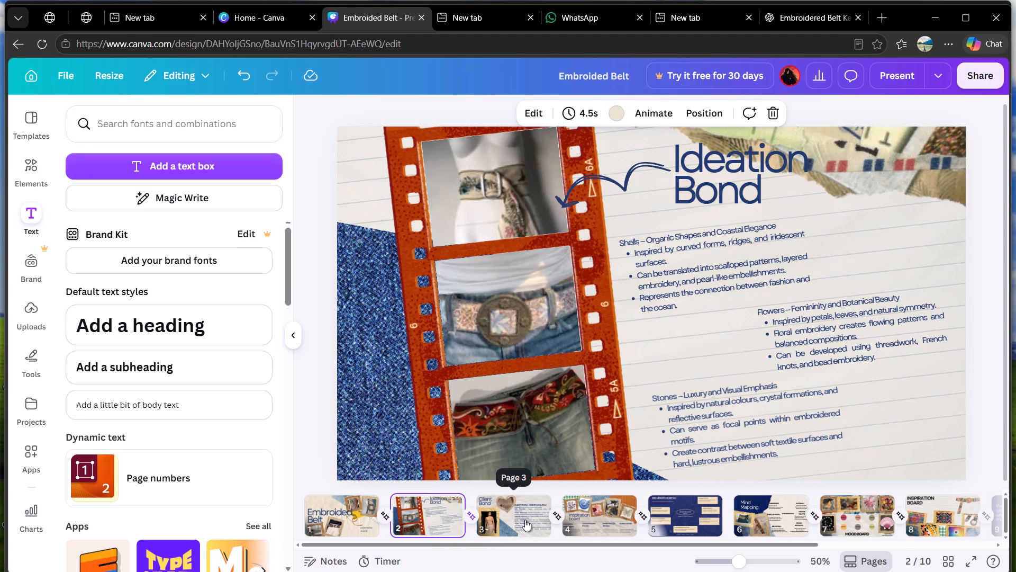
click(525, 520)
click(600, 522)
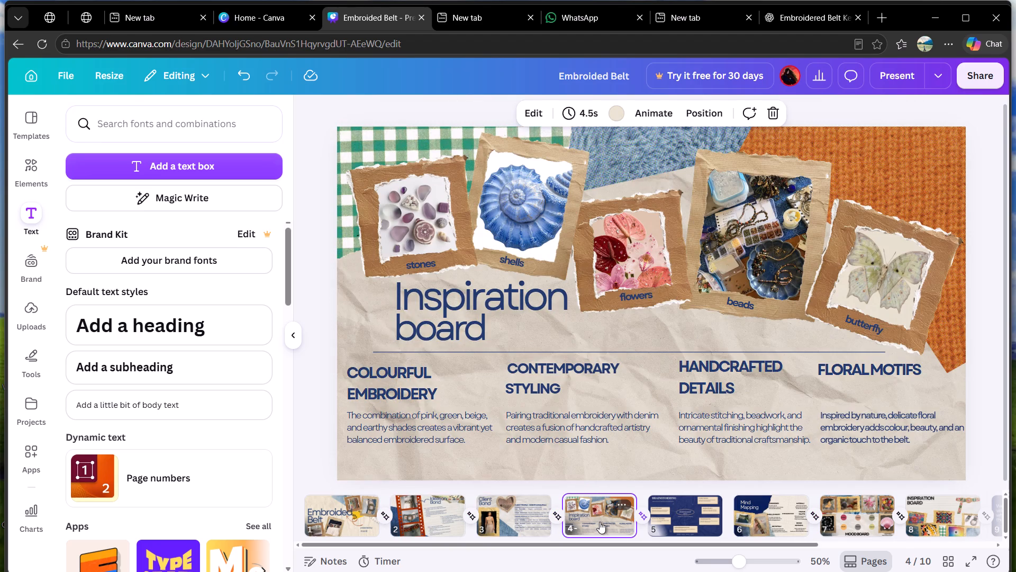
click(670, 523)
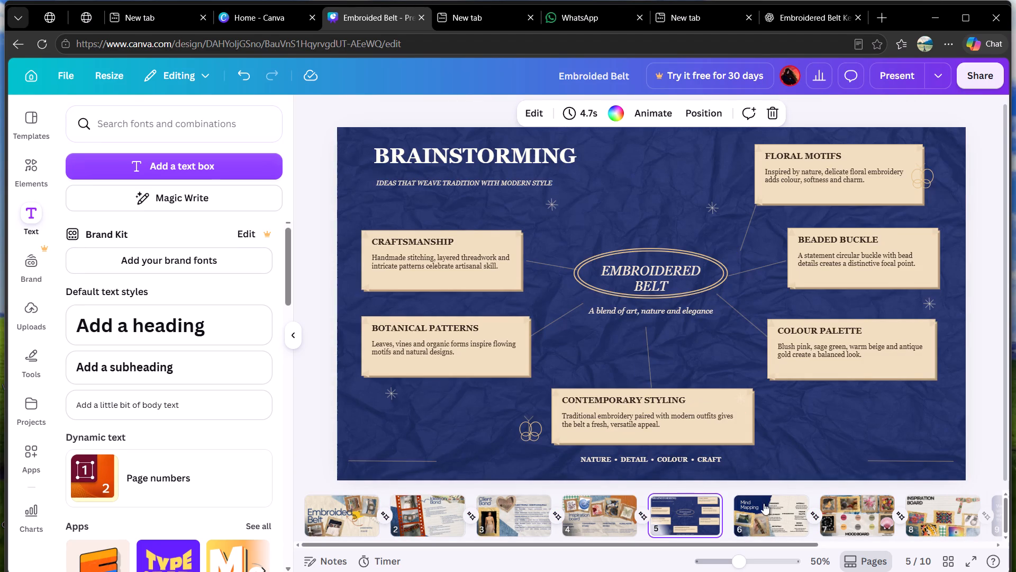
click(765, 521)
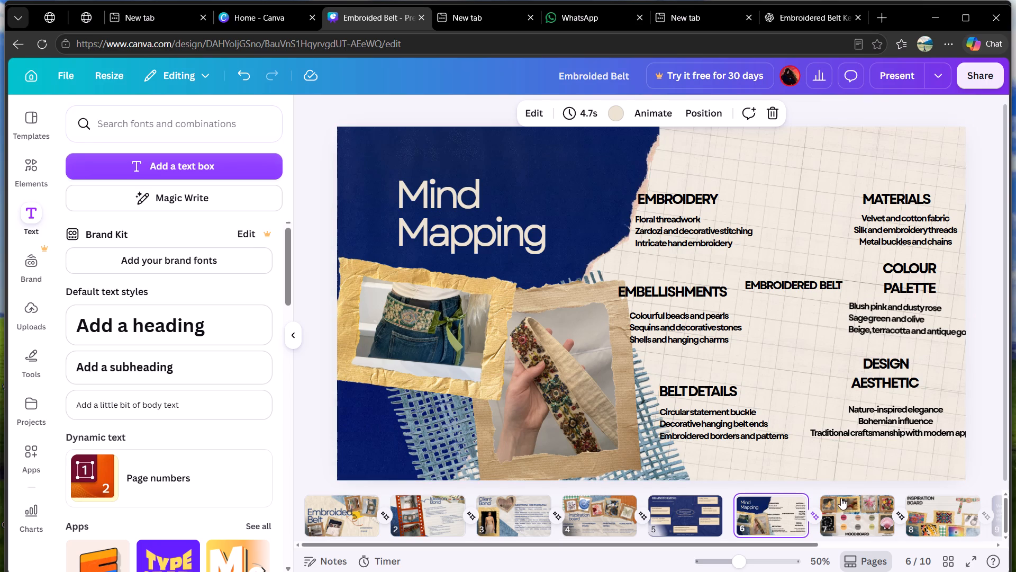
On the page 7 mood board, nudge the framed gemstone, lily and bead pictures slightly down towards their captions.
click(841, 500)
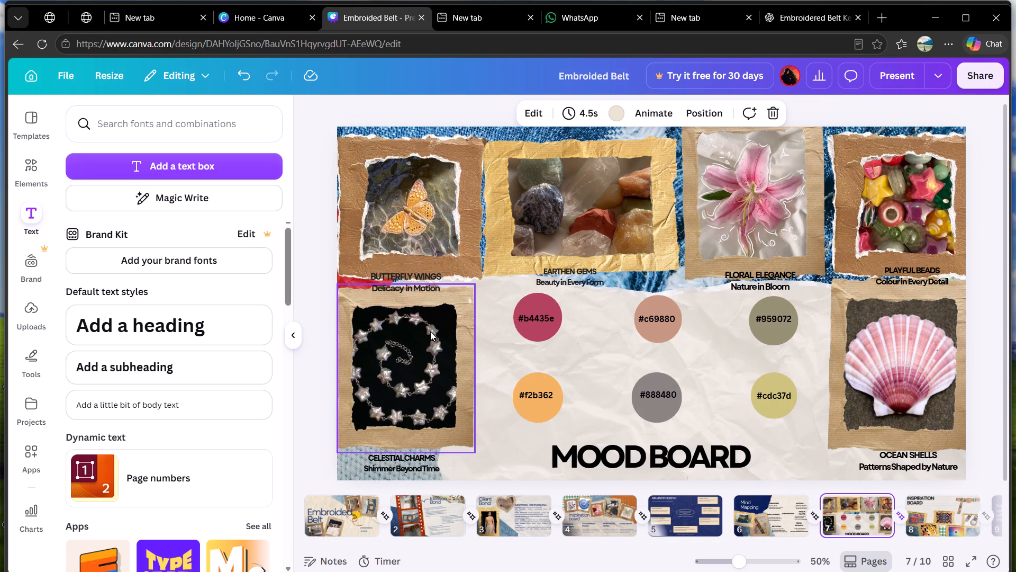
drag(607, 217, 607, 194)
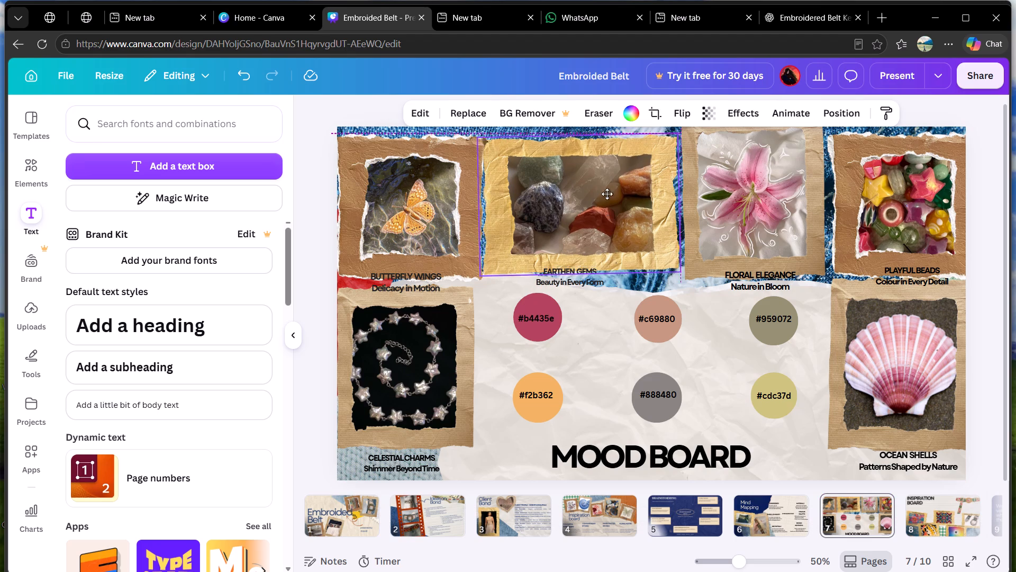
drag(607, 194, 608, 205)
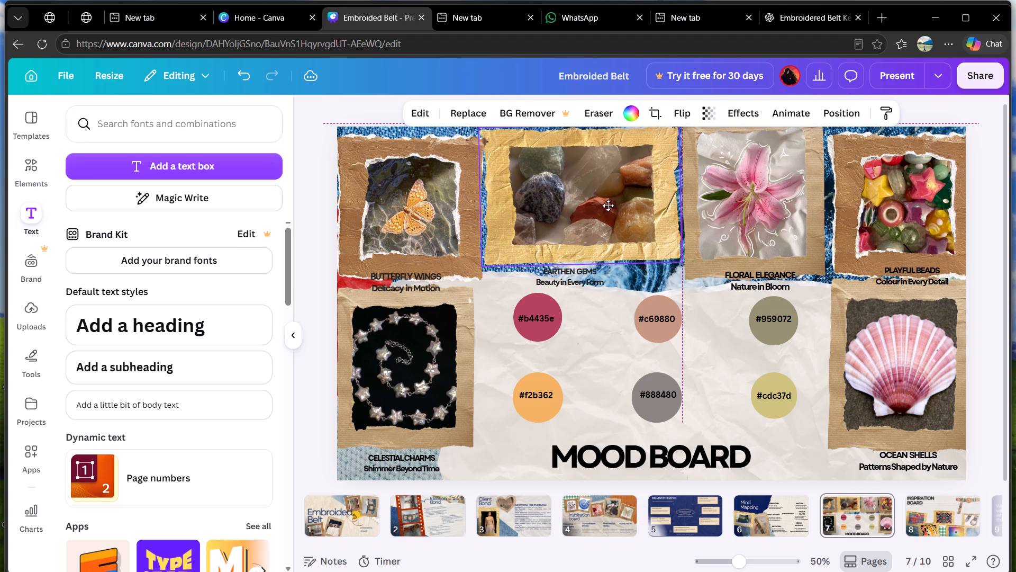
drag(608, 205, 612, 219)
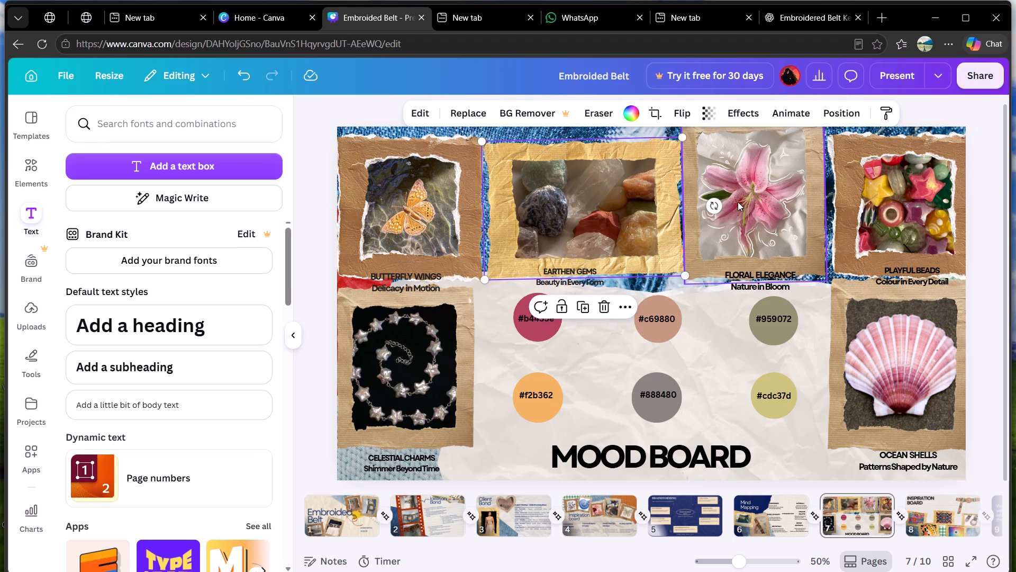
drag(775, 204, 777, 212)
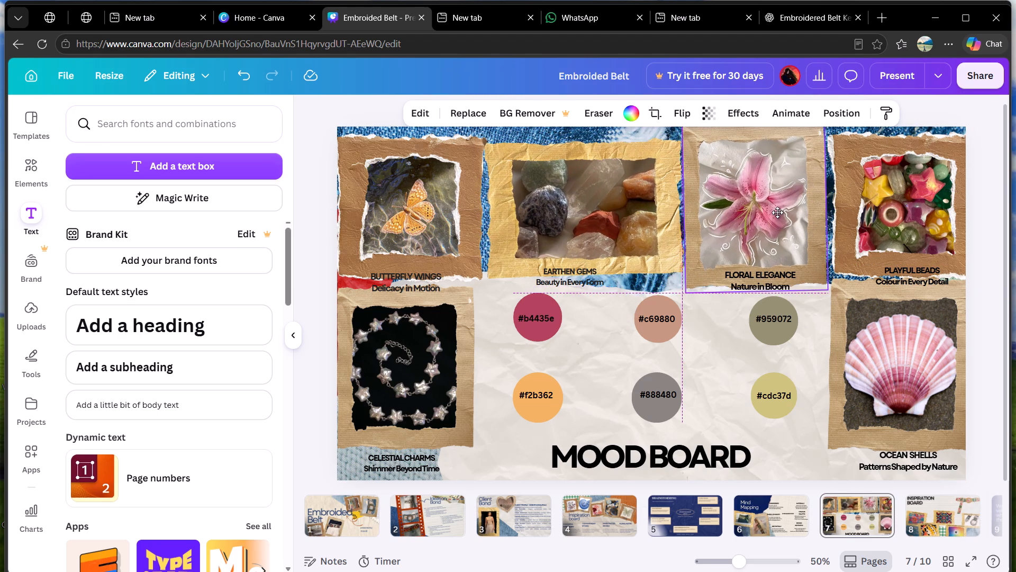
drag(777, 212, 777, 213)
drag(945, 221, 944, 231)
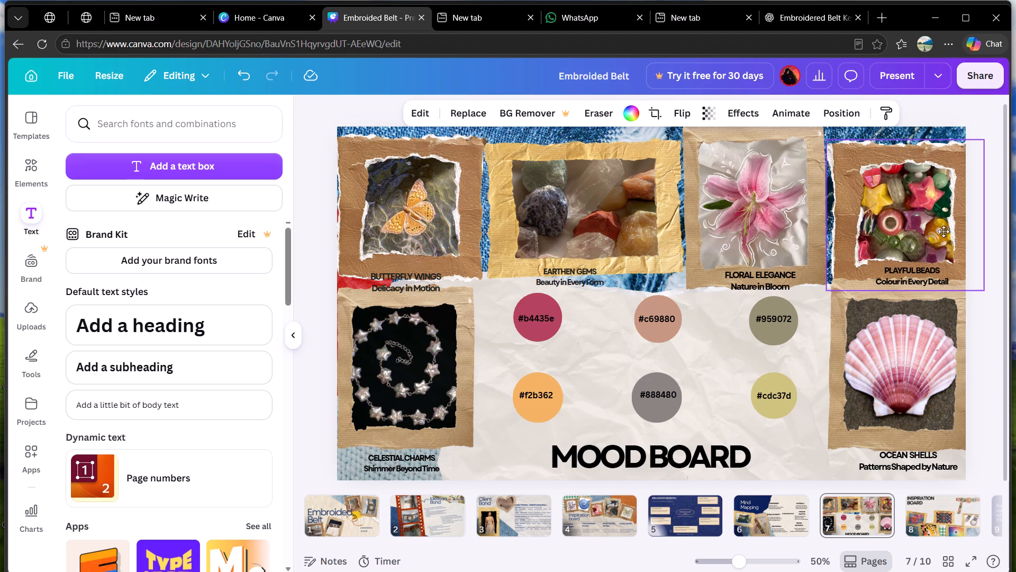
drag(944, 231, 941, 230)
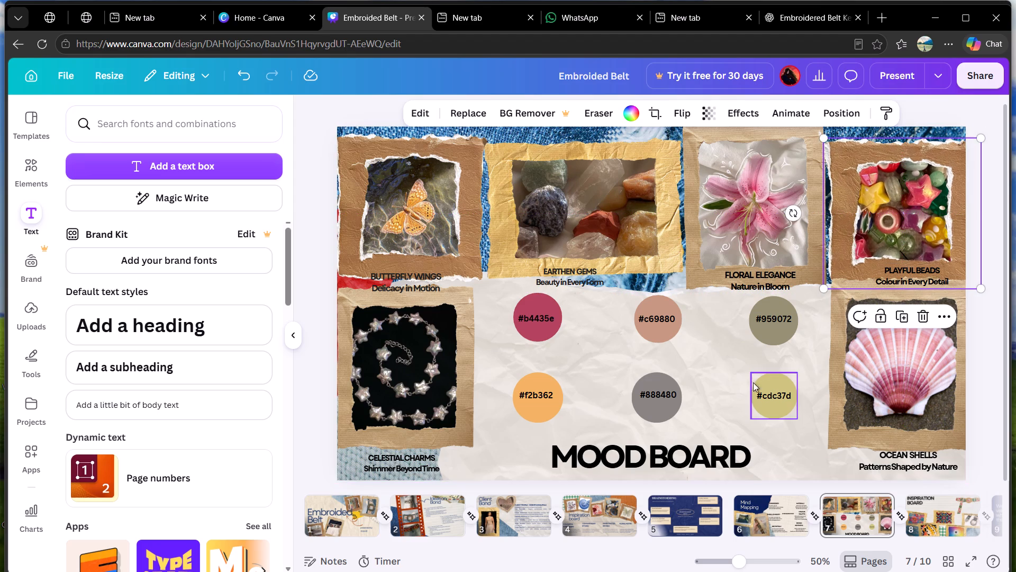
click(720, 374)
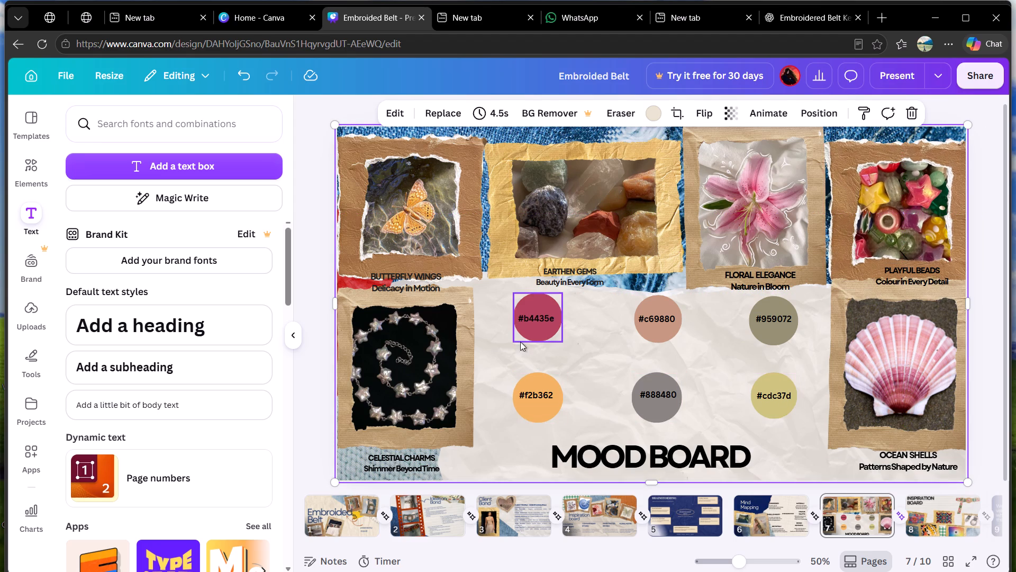
Nudge the framed butterfly picture on the mood board slightly down towards its BUTTERFLY WINGS caption.
drag(441, 252, 442, 261)
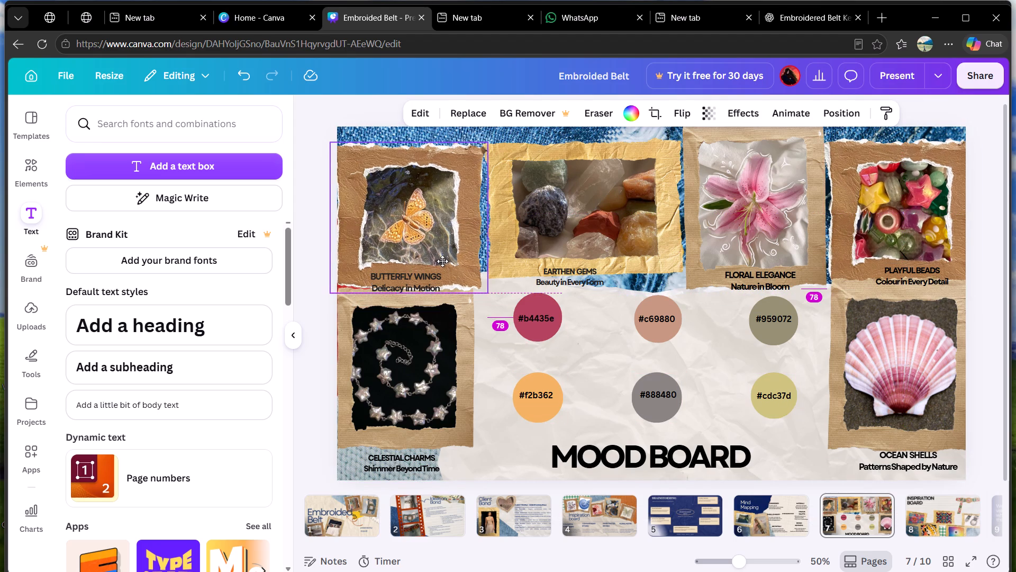
drag(442, 261, 443, 261)
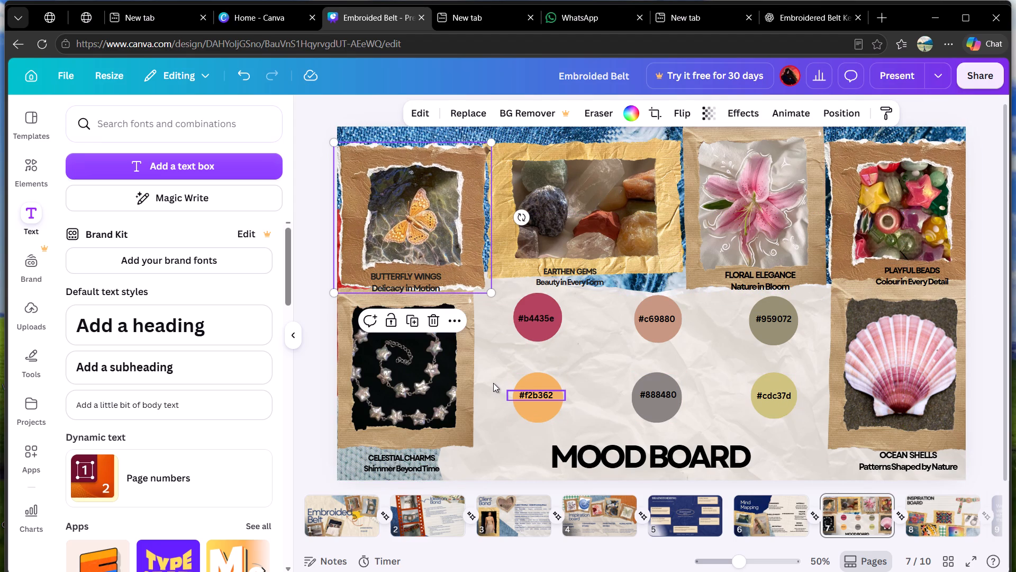
click(493, 383)
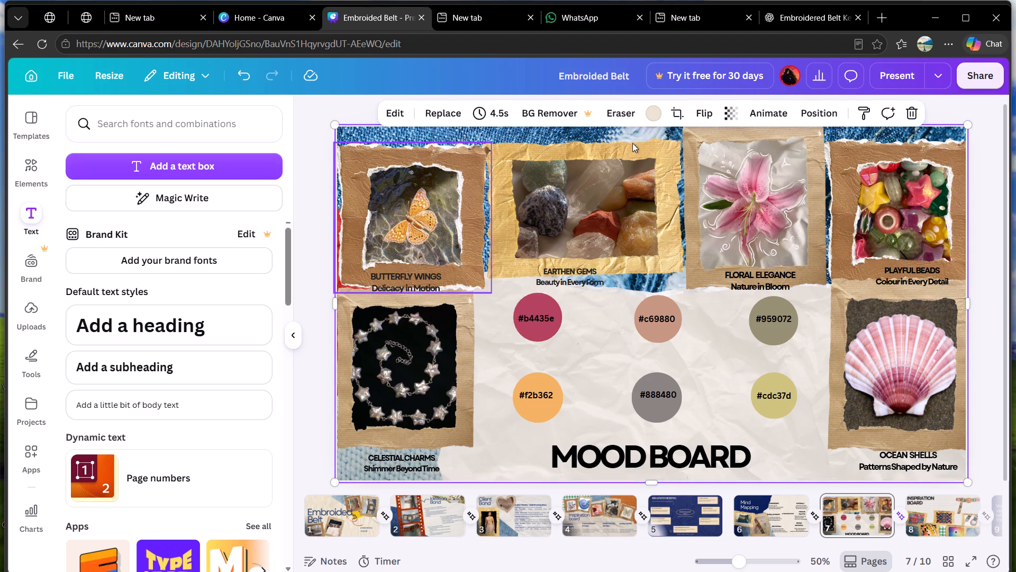
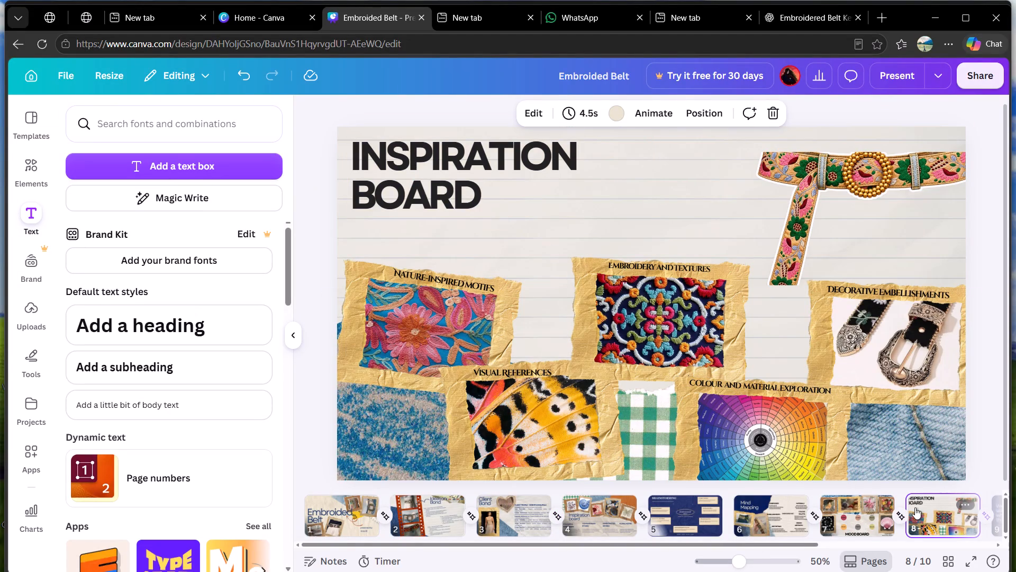
Check the last two pages and delete page 9 with the "Wear your values, choose what empowers the planet" text.
scroll(915, 507, left, 3)
click(866, 520)
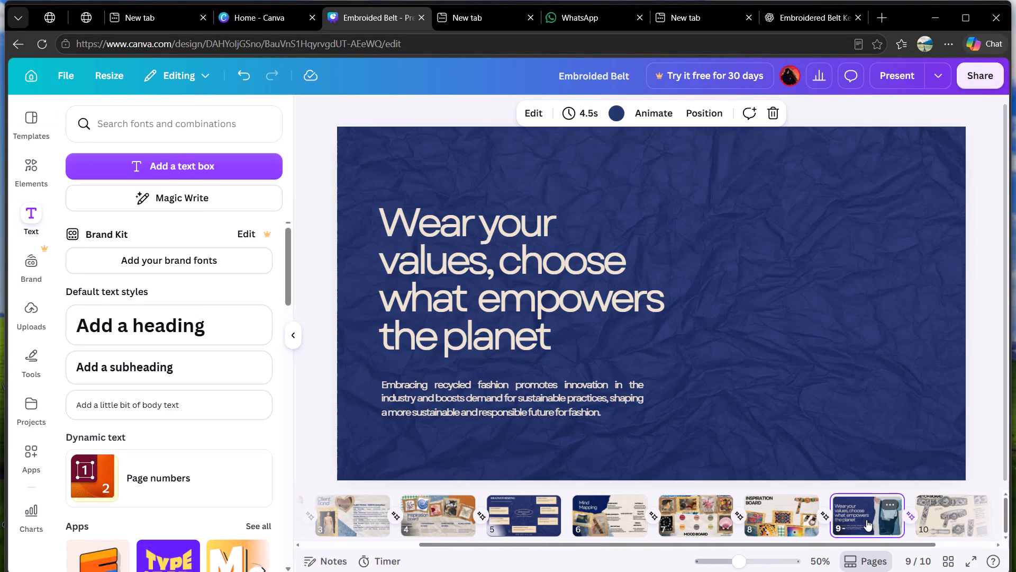
click(949, 516)
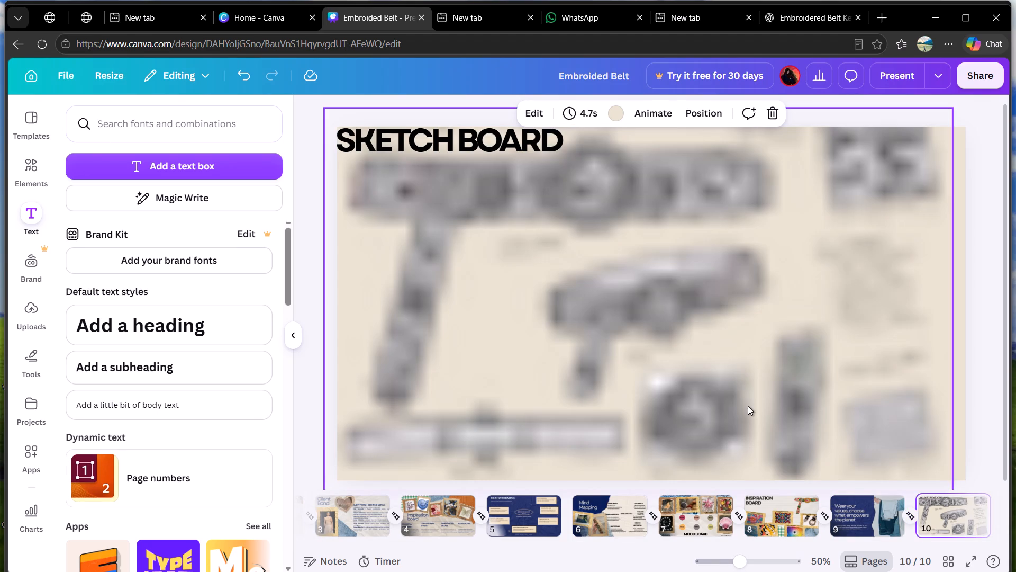
click(874, 514)
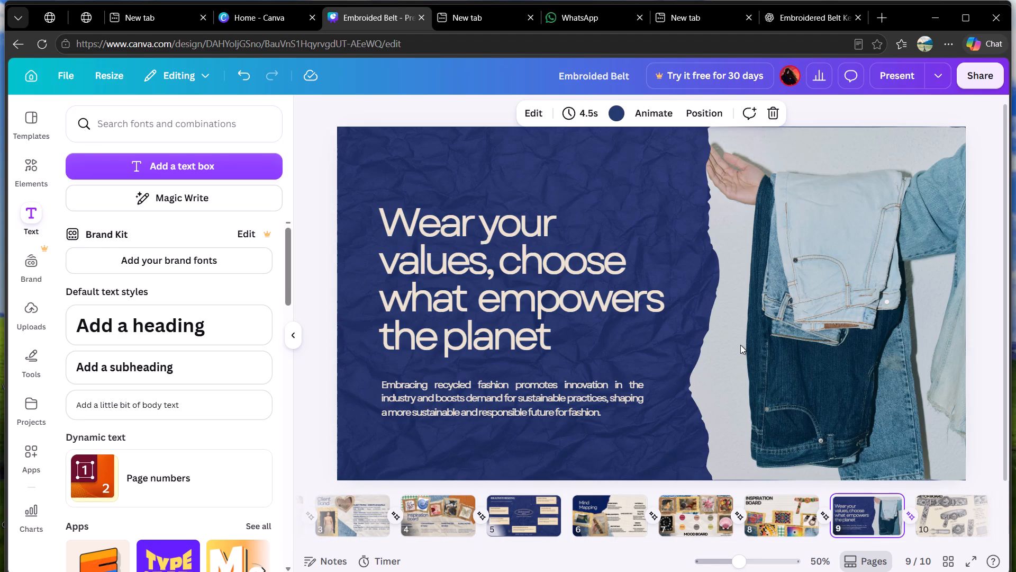
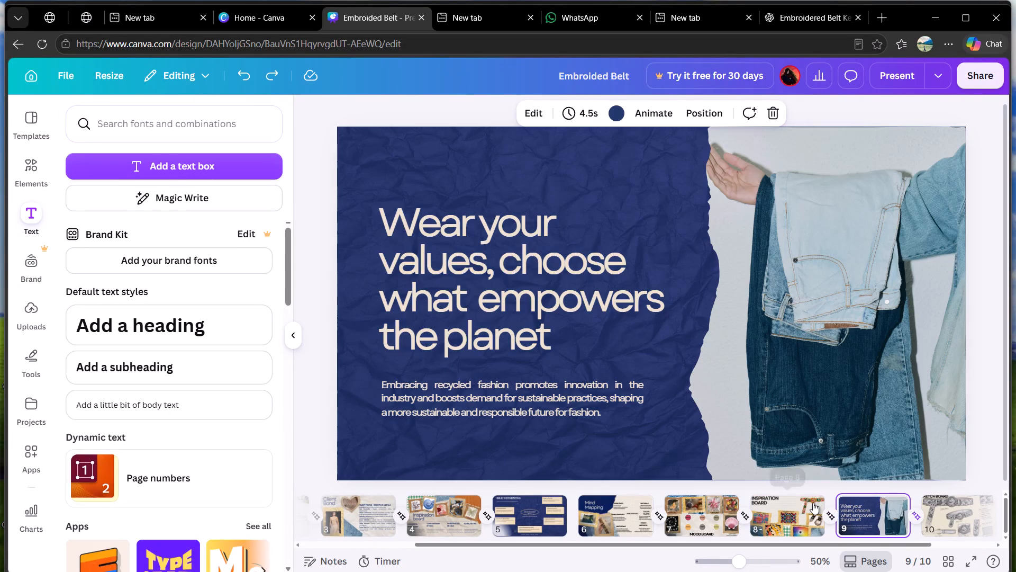
On page 8, erase the wording of the INSPIRATION BOARD title, starting from its last word.
click(813, 503)
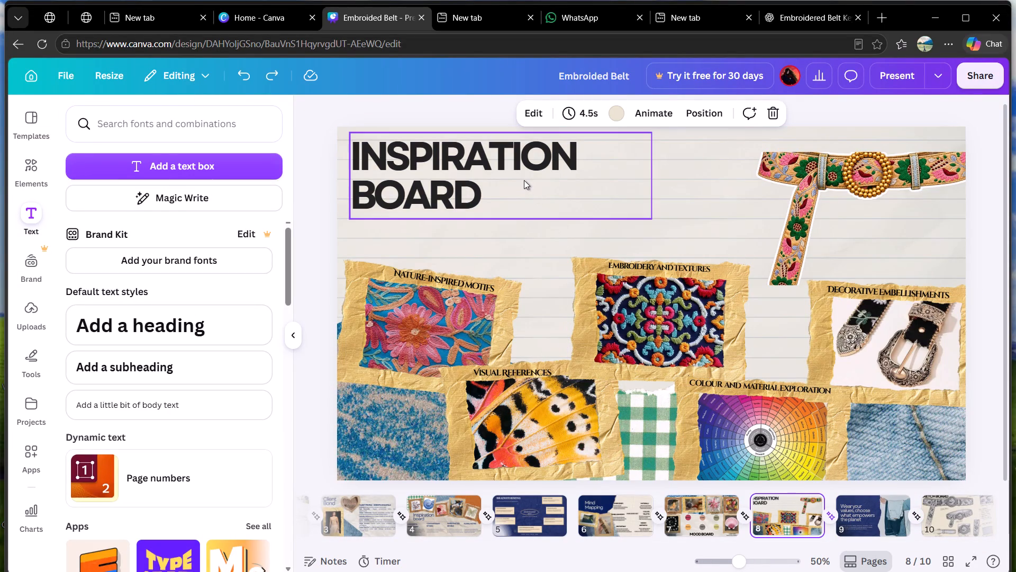
click(524, 180)
double_click(496, 191)
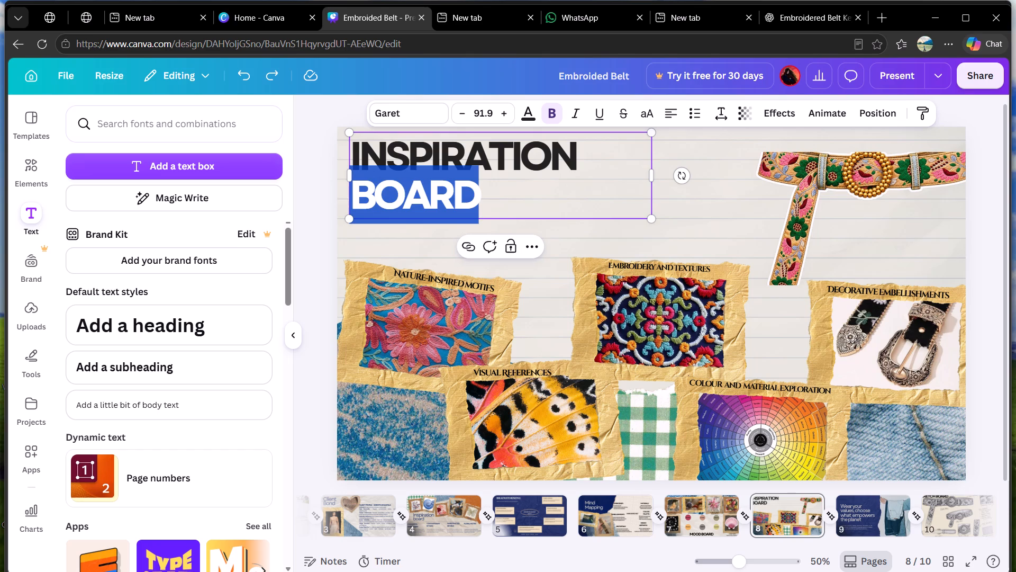
key(BackSpace)
key(BackSpace)
key(BackSpace)
key(BackSpace)
key(BackSpace)
key(BackSpace)
key(BackSpace)
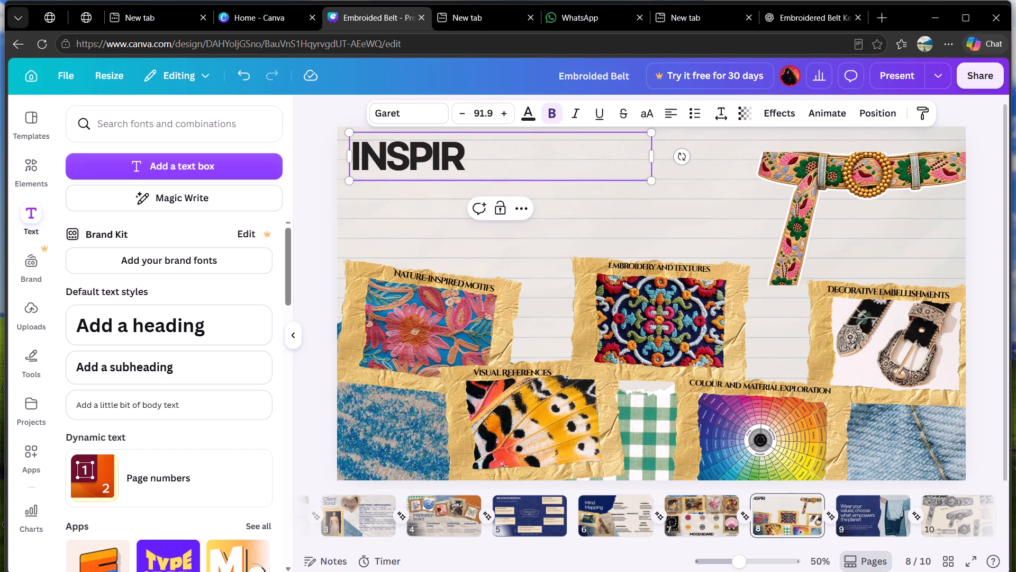
Replace the large title text on page 8 with THEME BOARD.
key(BackSpace)
key(BackSpace)
key(BackSpace)
key(BackSpace)
key(BackSpace)
key(BackSpace)
text(THEME)
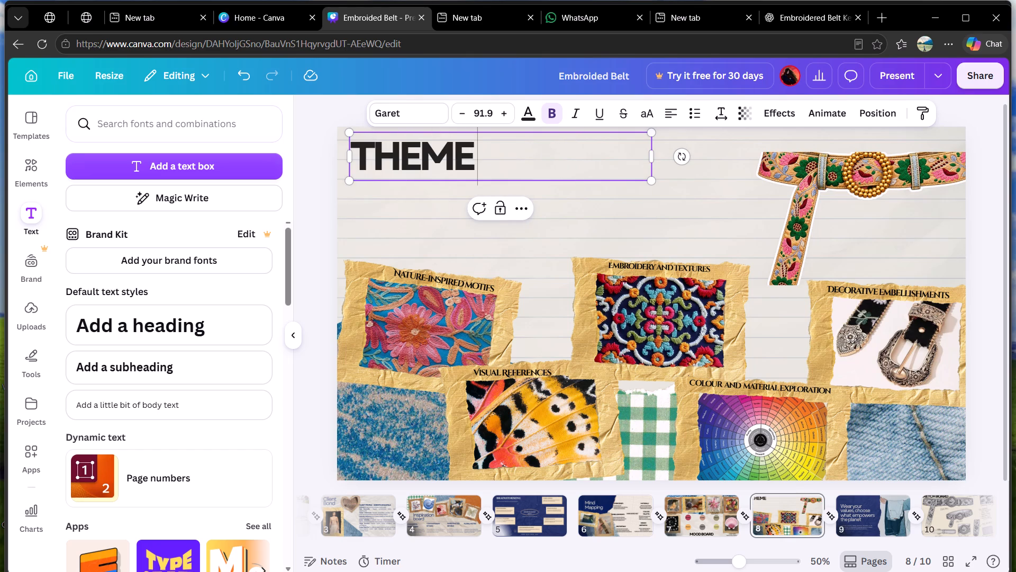
key(BackSpace)
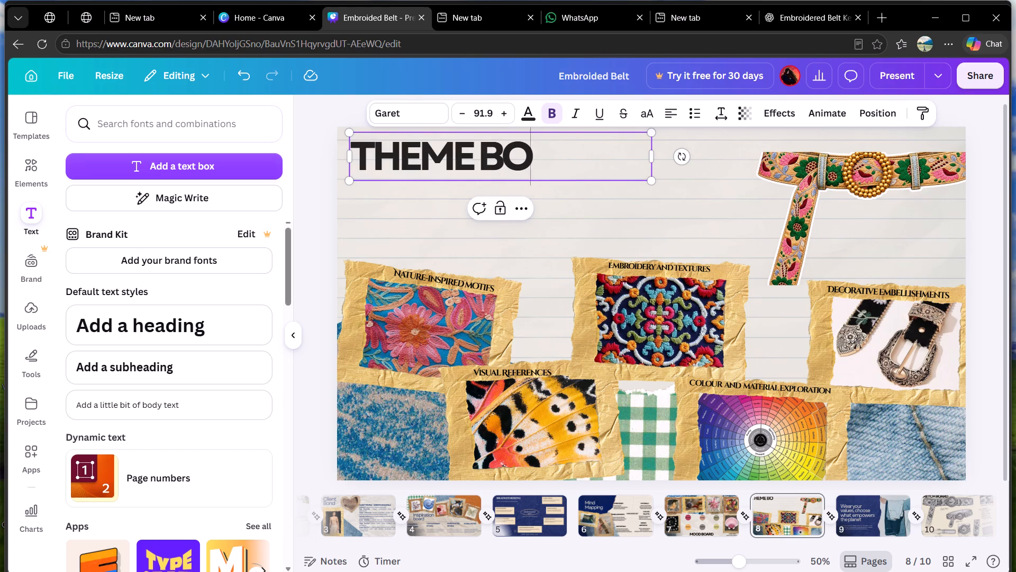
key(r)
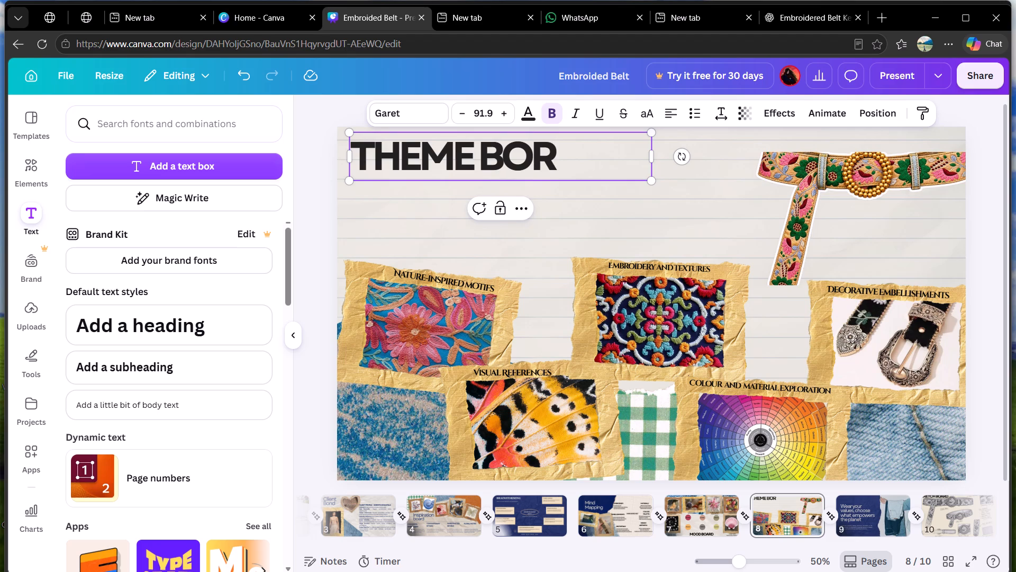
key(BackSpace)
text(ARD)
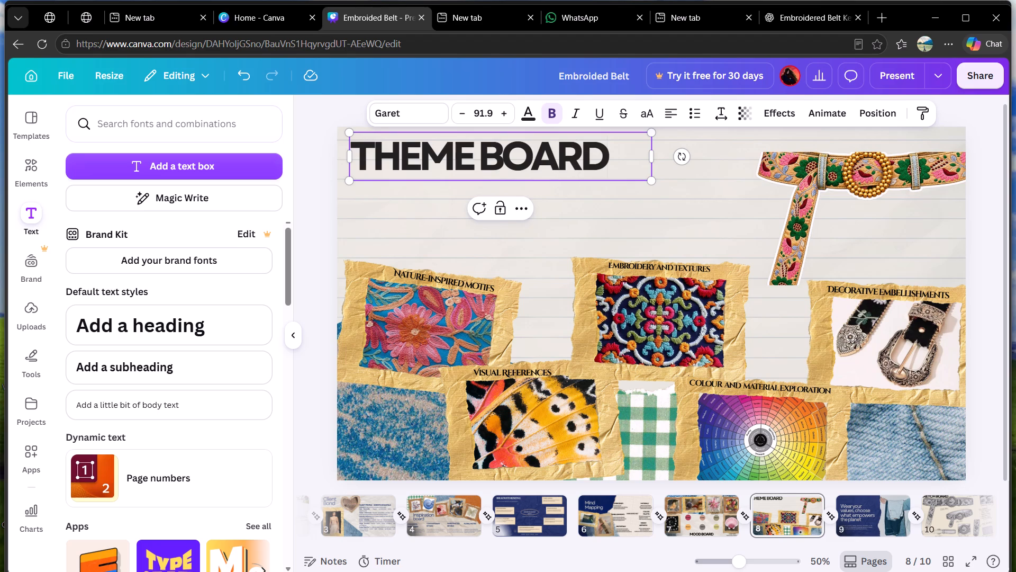
click(524, 112)
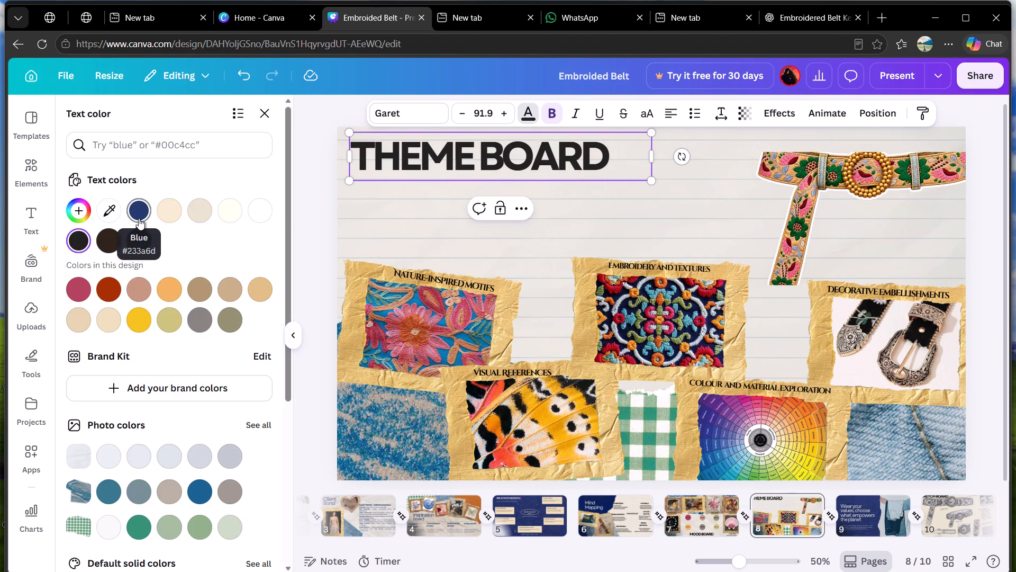
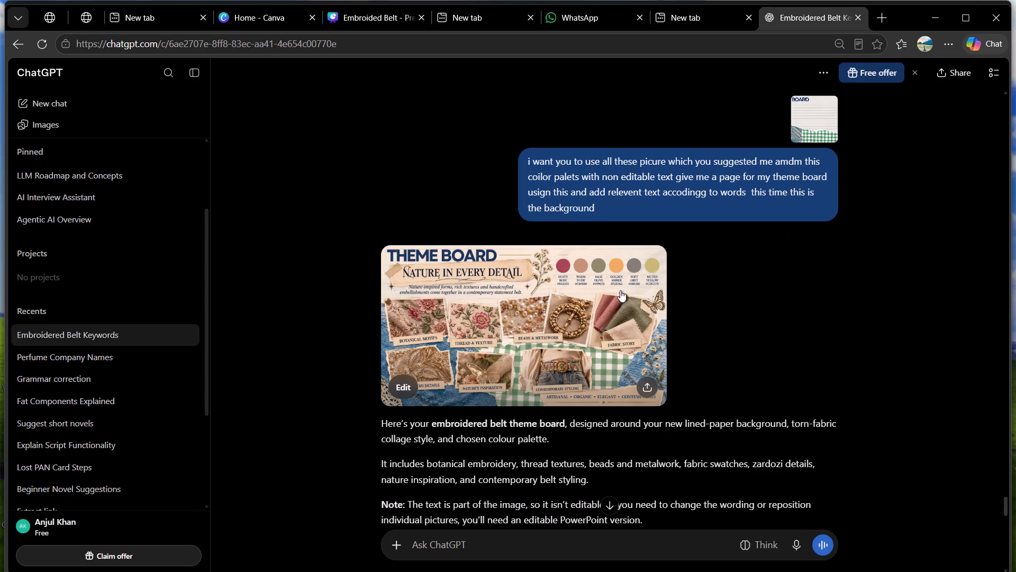
click(618, 294)
scroll(618, 294, right, 3)
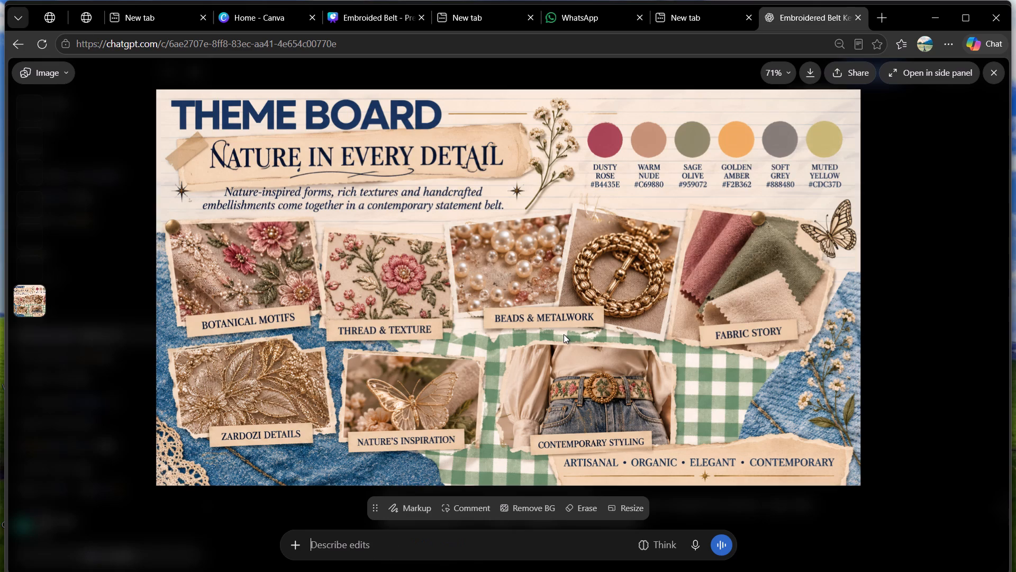
click(809, 75)
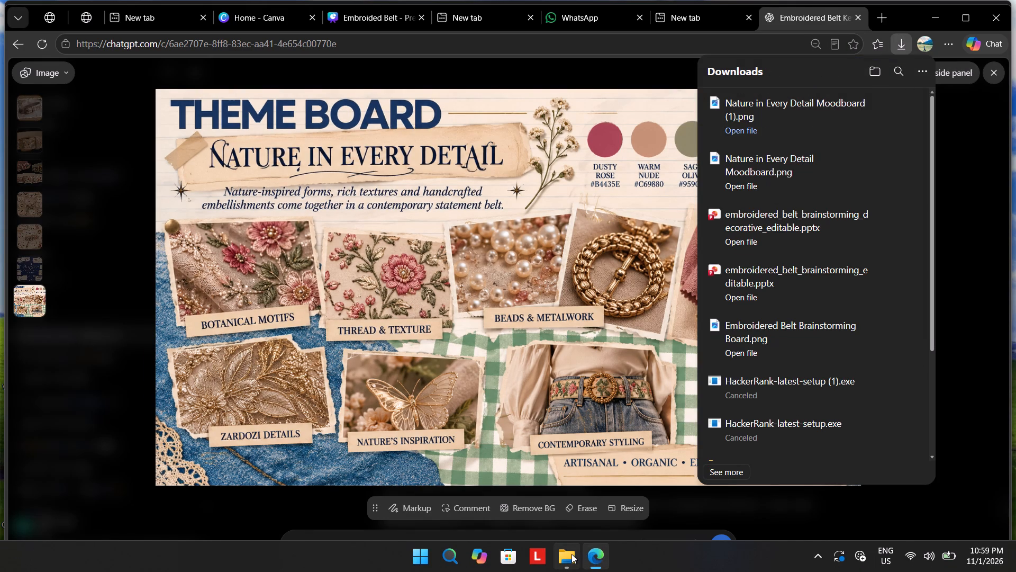
Switch to the Embroided Belt design in Canva and upload "Nature in Every Detail Moodboard (1)" from Downloads.
click(360, 14)
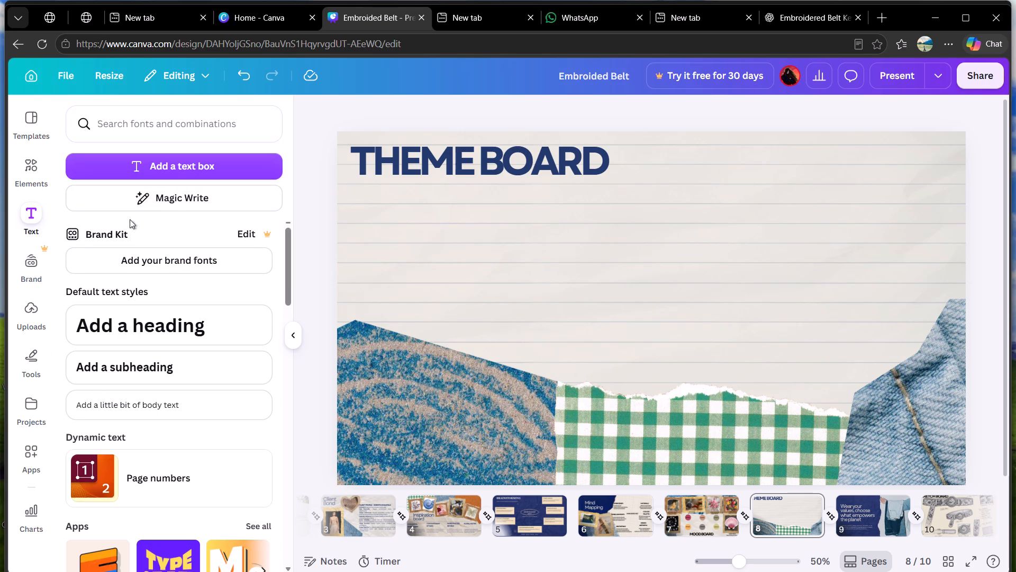
click(32, 315)
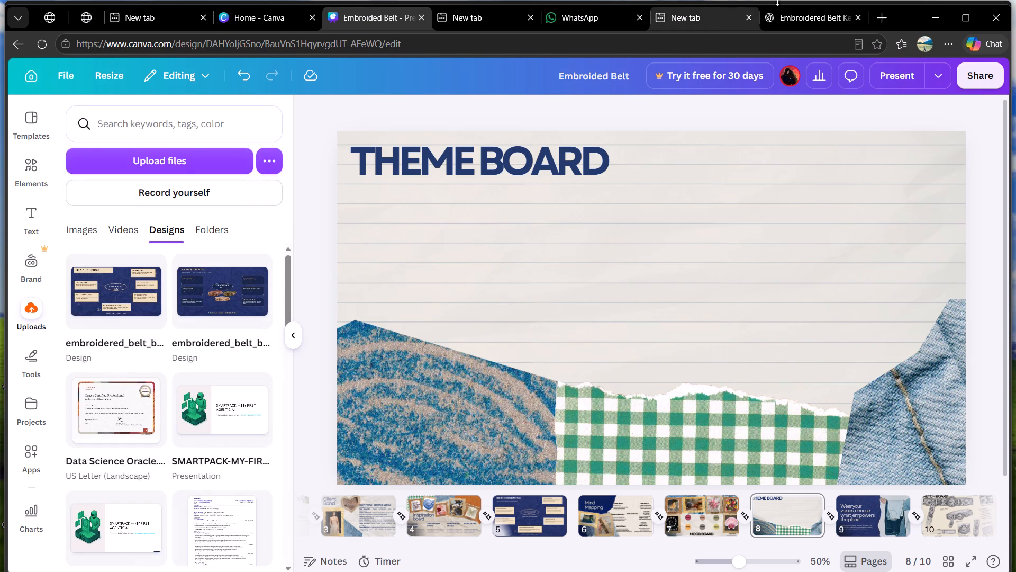
click(33, 315)
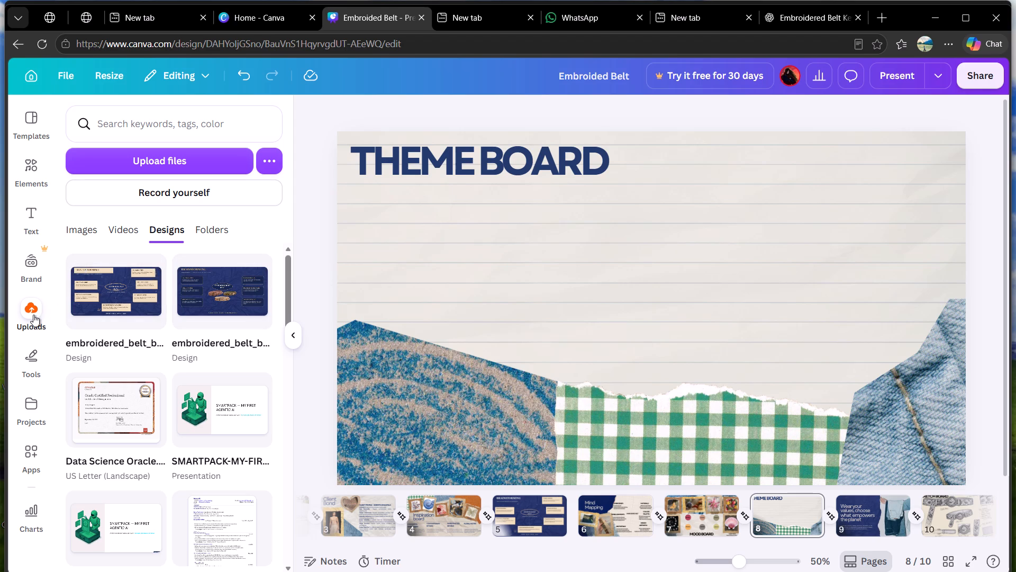
click(25, 318)
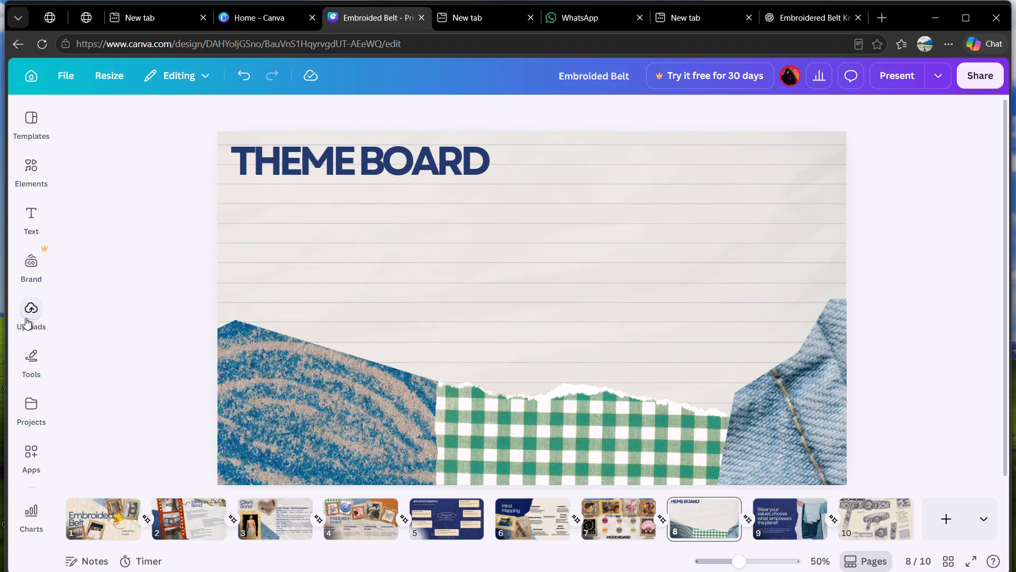
click(175, 151)
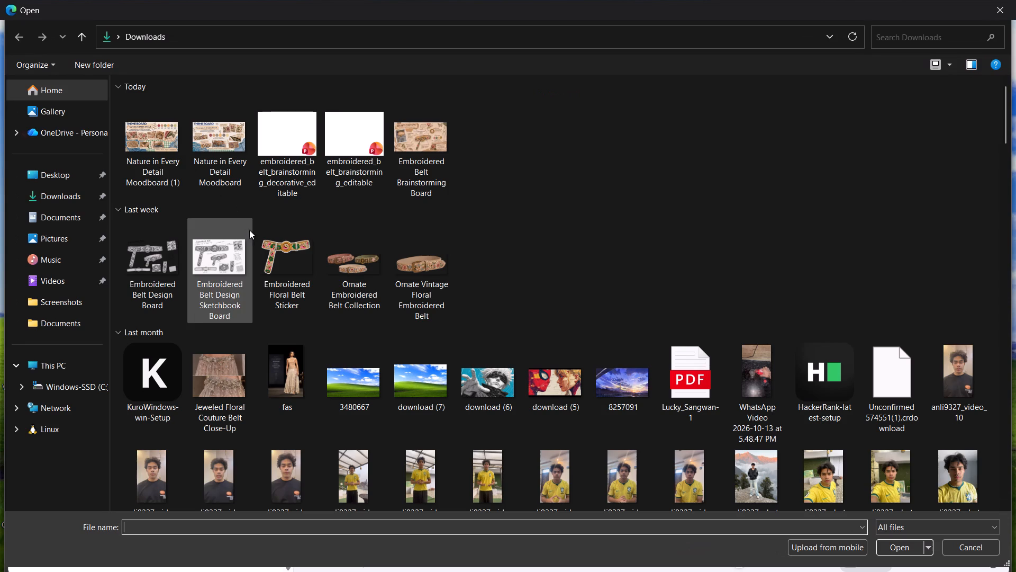
click(164, 157)
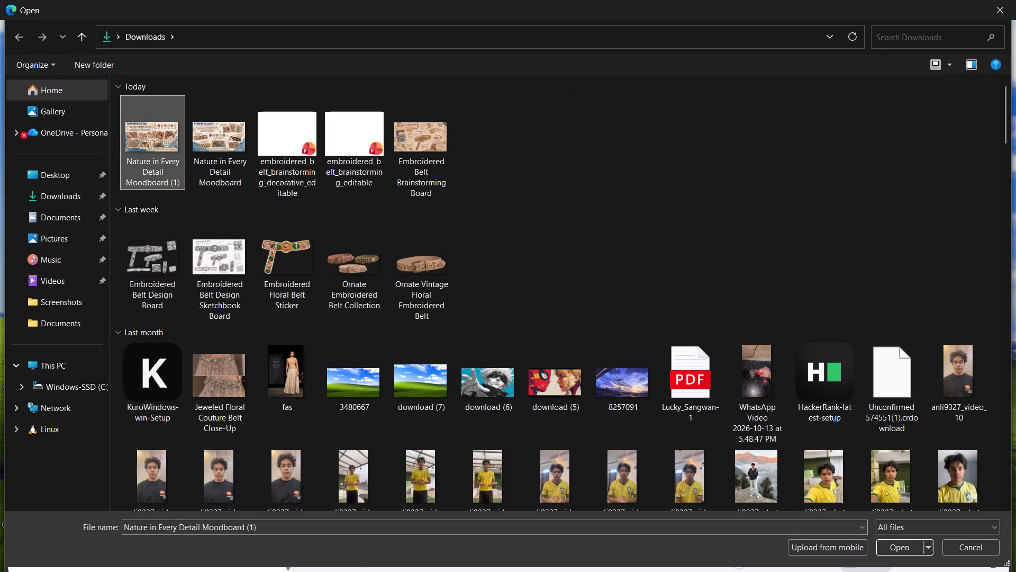
click(901, 551)
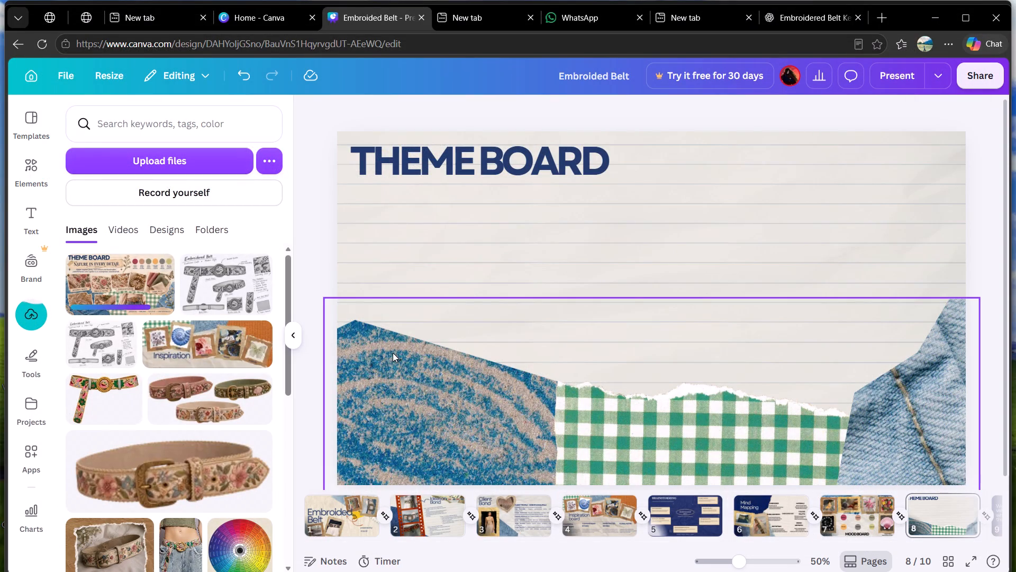
Place the uploaded theme board image on page 8 and enlarge it to about 1,776 wide, reaching the page's left and bottom edges.
drag(134, 284, 527, 252)
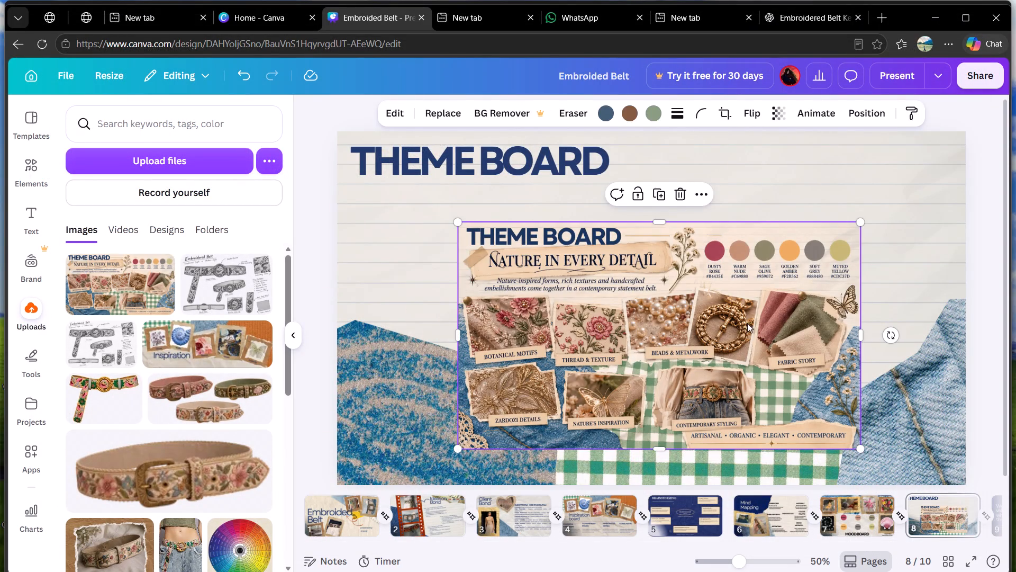
drag(696, 360, 665, 303)
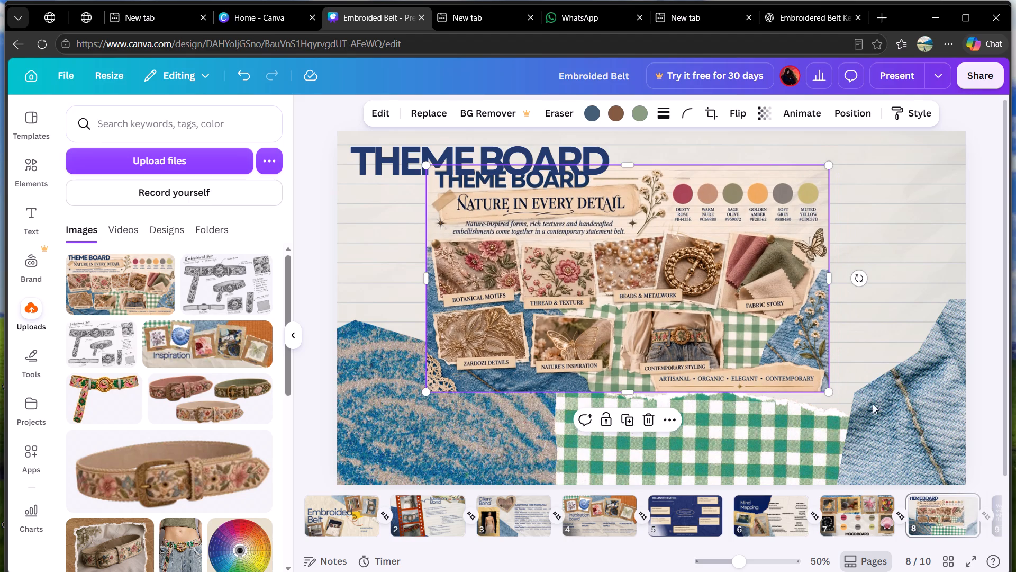
drag(829, 393, 973, 480)
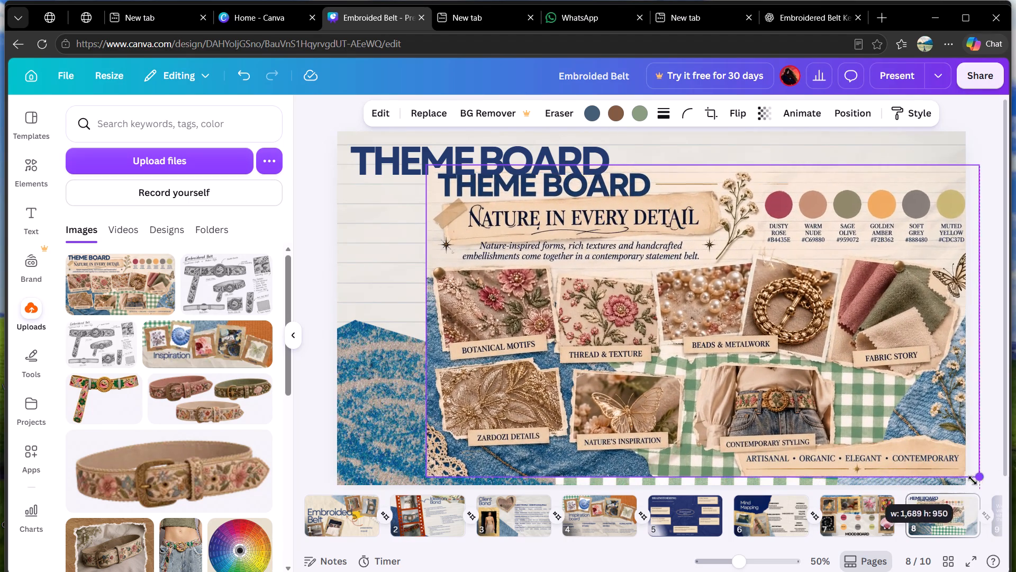
drag(973, 480, 966, 487)
drag(767, 368, 712, 370)
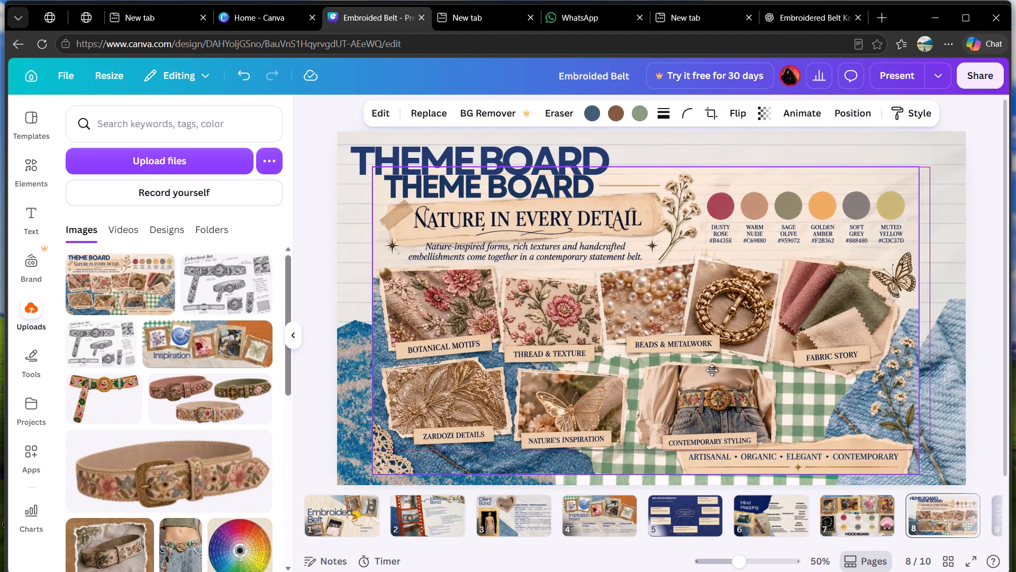
drag(712, 370, 712, 370)
drag(649, 477, 649, 480)
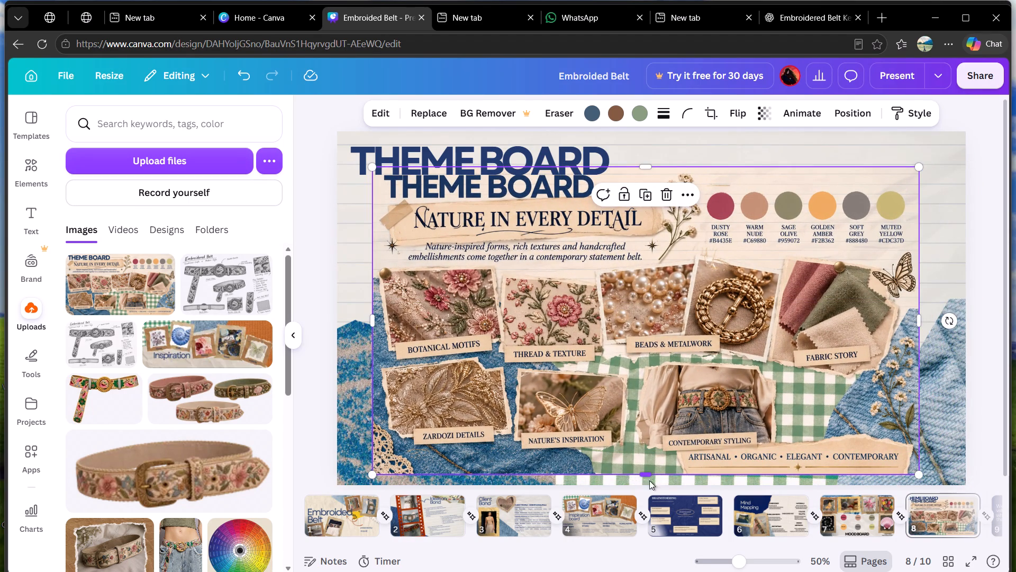
drag(649, 480, 650, 489)
drag(374, 322, 344, 322)
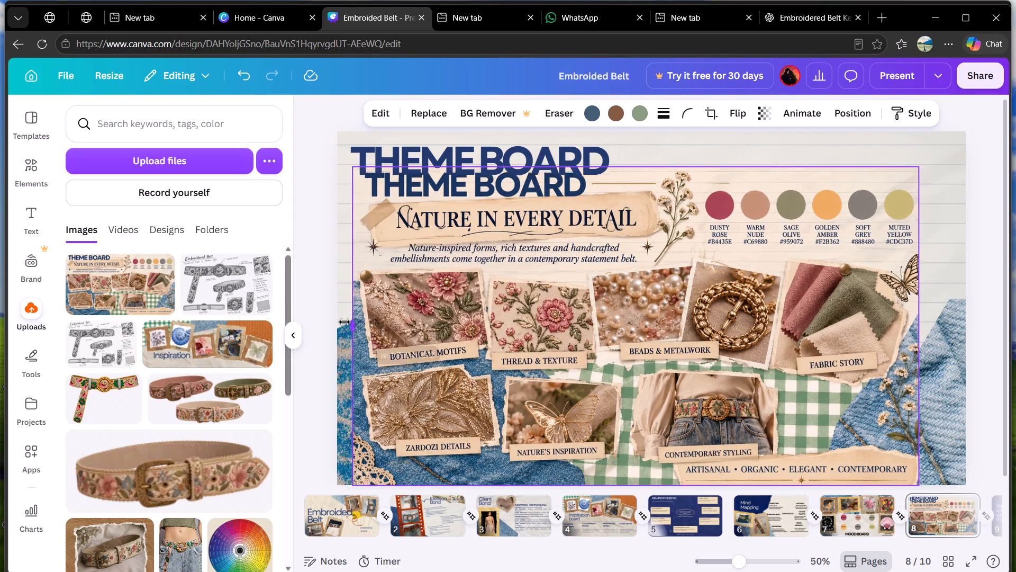
drag(344, 322, 337, 321)
drag(624, 168, 624, 120)
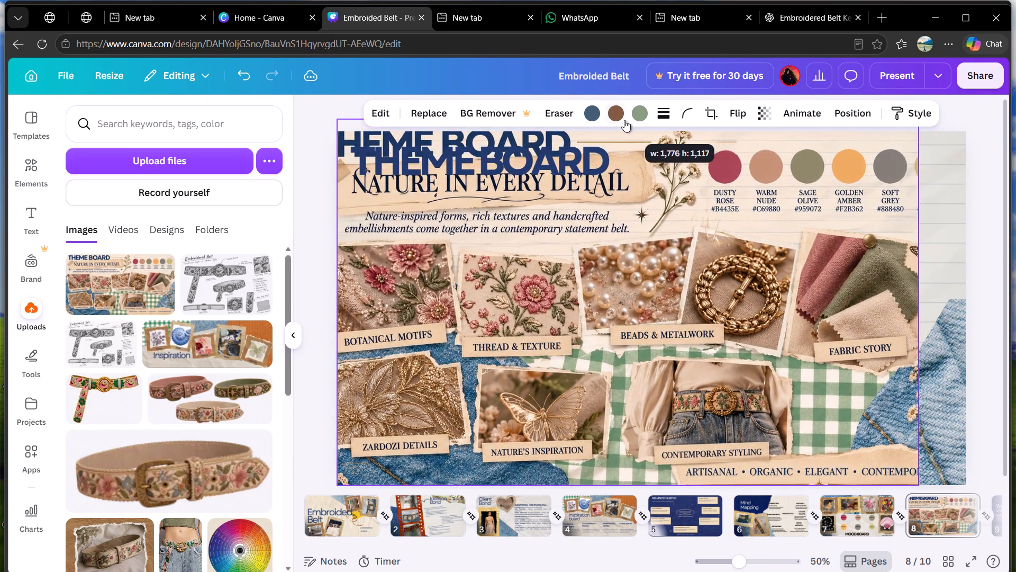
drag(624, 120, 592, 175)
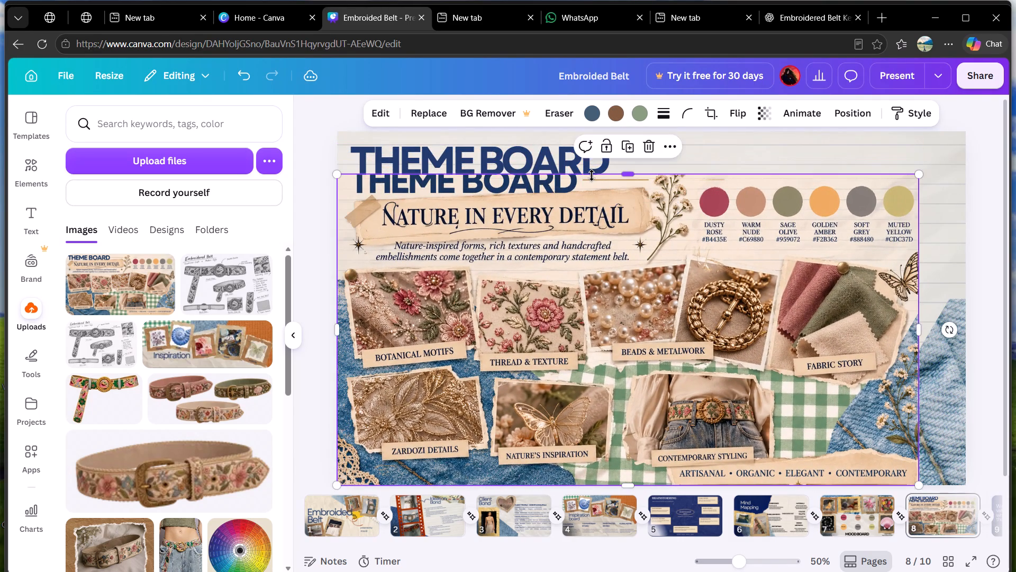
Delete page 8's original THEME BOARD heading behind the placed image.
click(508, 157)
key(Delete)
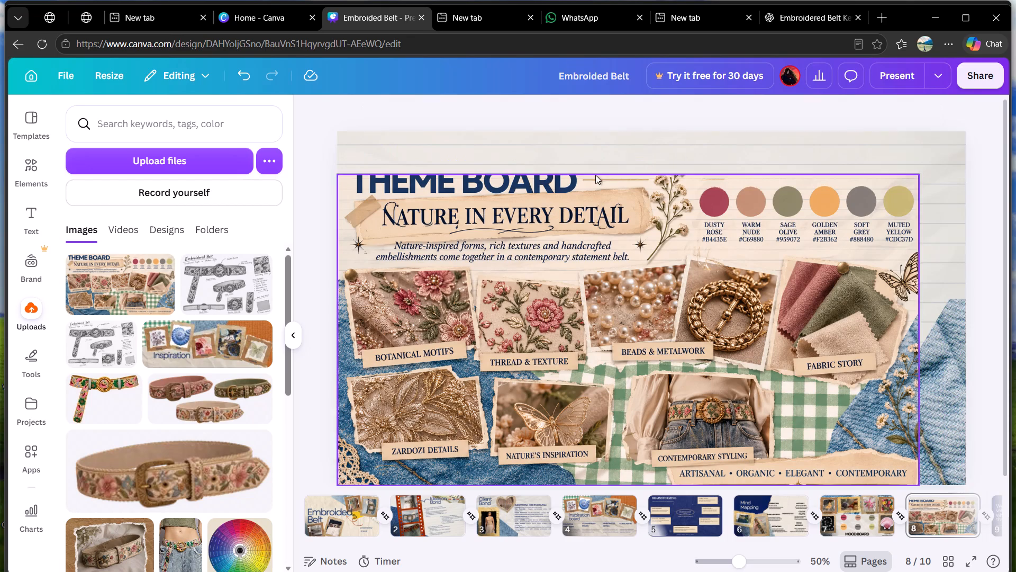
Stretch the theme board image to about 1,983 by 1,063 and position it to cover page 8.
click(611, 173)
click(636, 191)
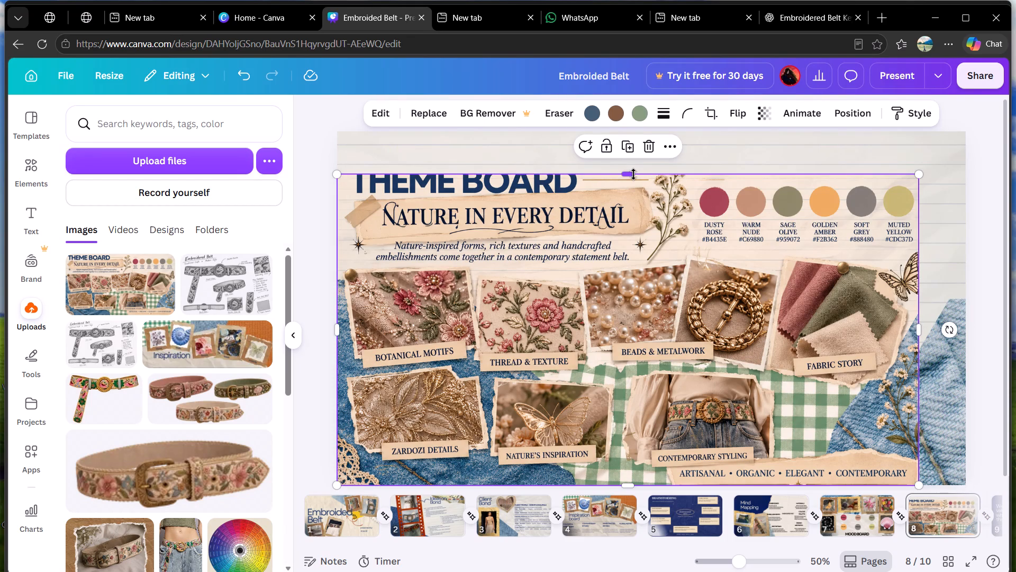
drag(633, 174, 633, 137)
drag(714, 243, 732, 238)
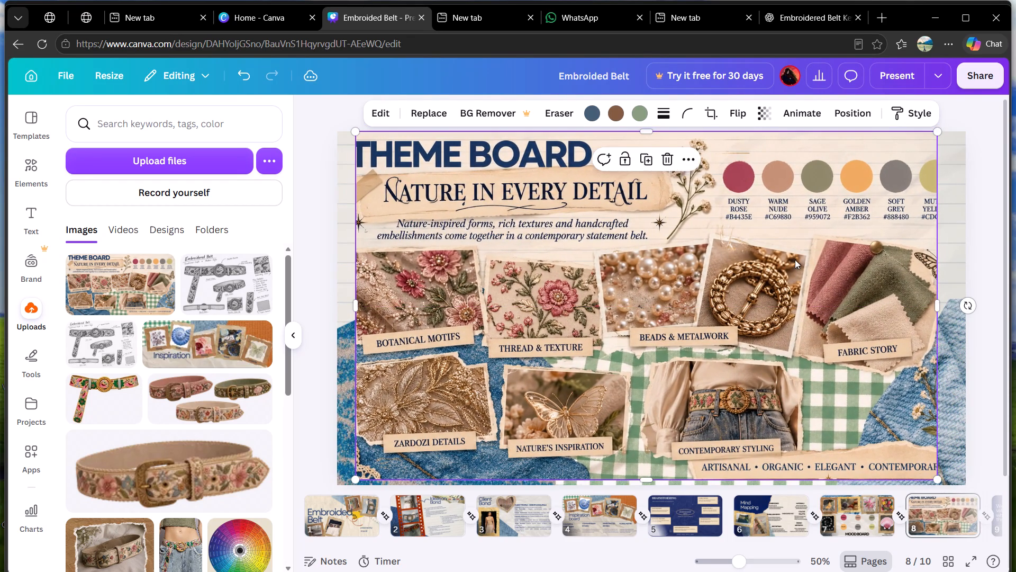
drag(936, 301, 972, 297)
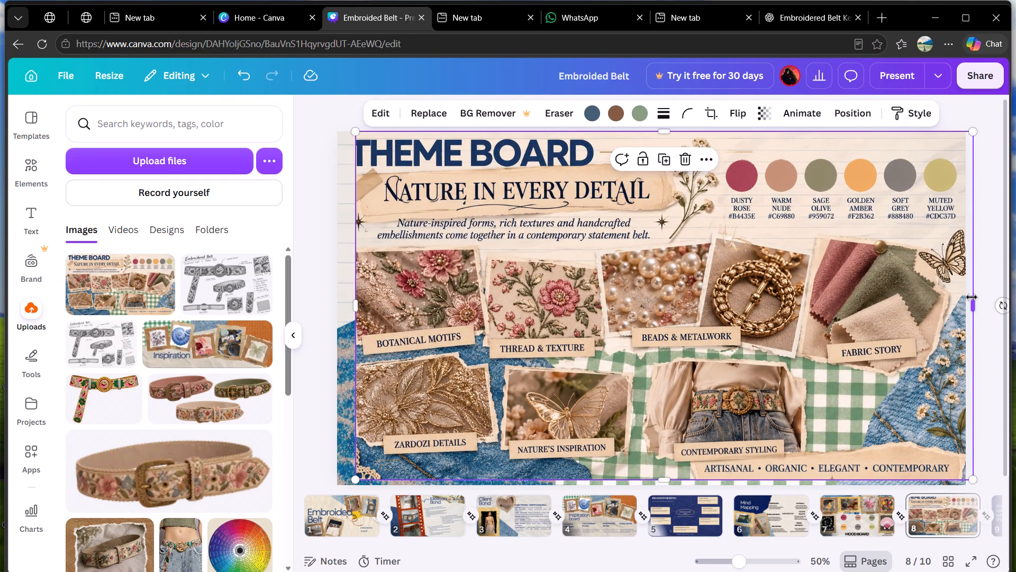
drag(356, 308, 323, 311)
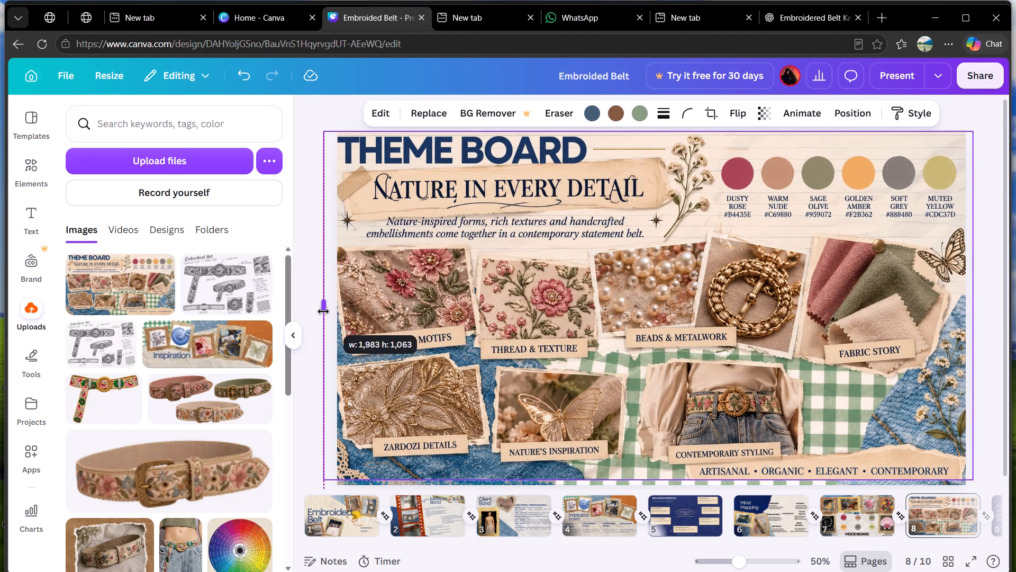
drag(323, 311, 324, 311)
click(624, 350)
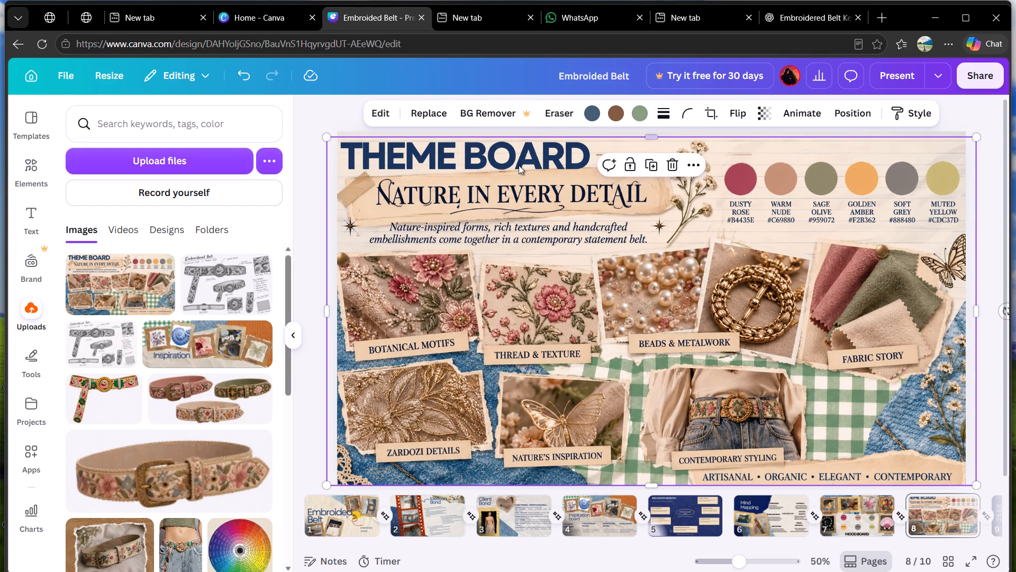
Review pages 4 to 10 of the presentation, comparing the placed theme board on page 8 with the neighbouring pages.
click(323, 97)
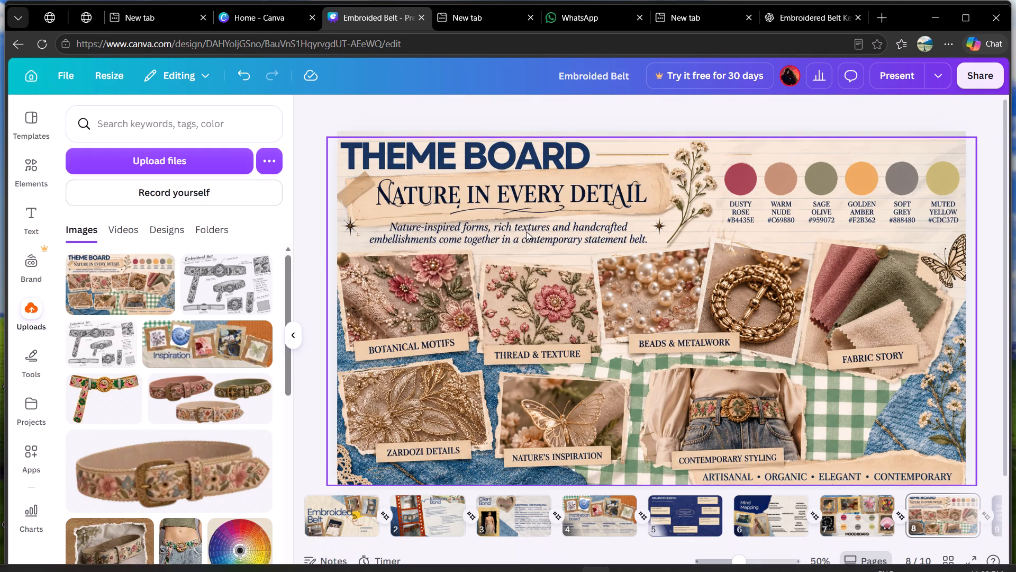
click(599, 521)
click(698, 510)
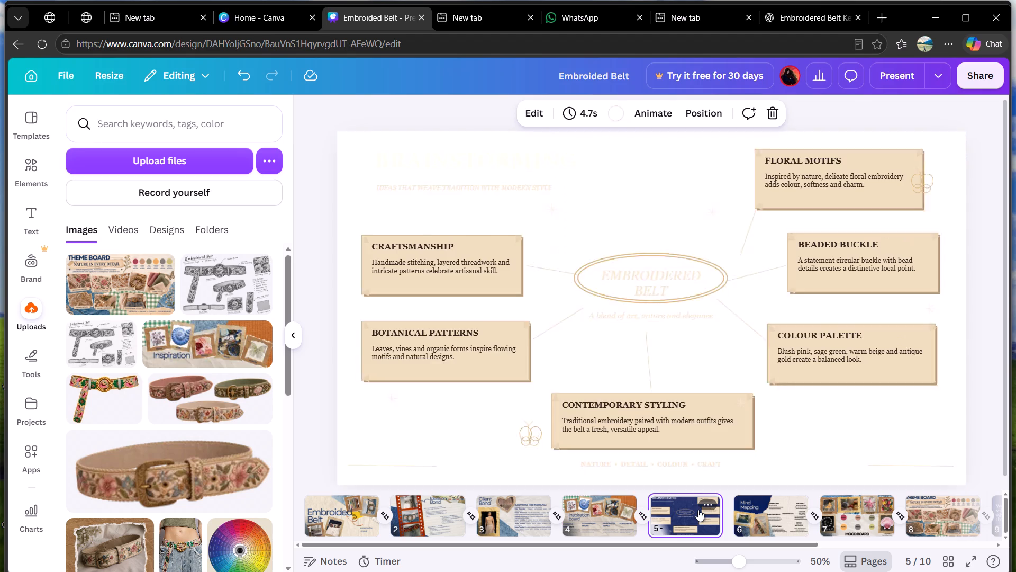
click(782, 508)
click(860, 507)
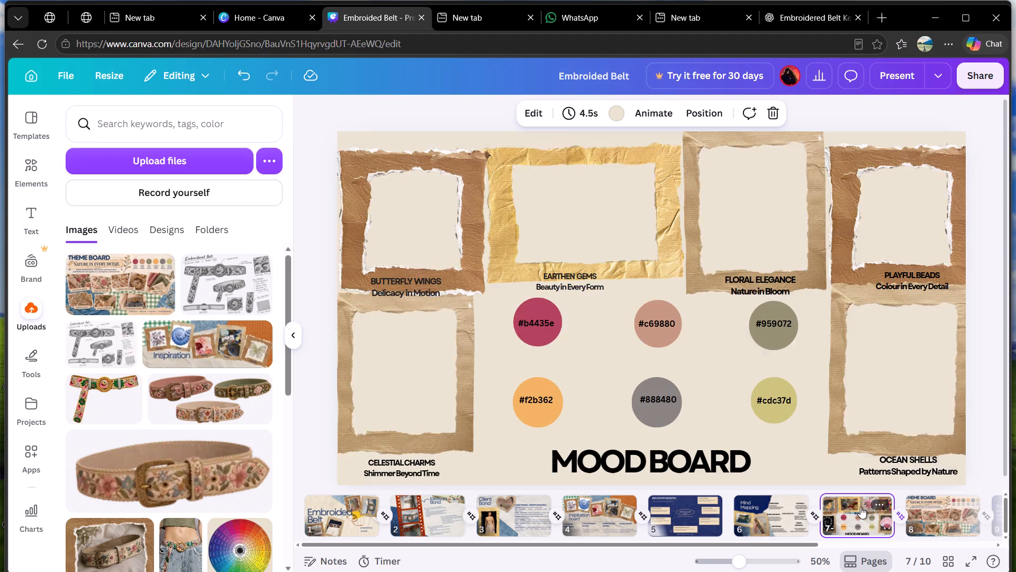
click(933, 521)
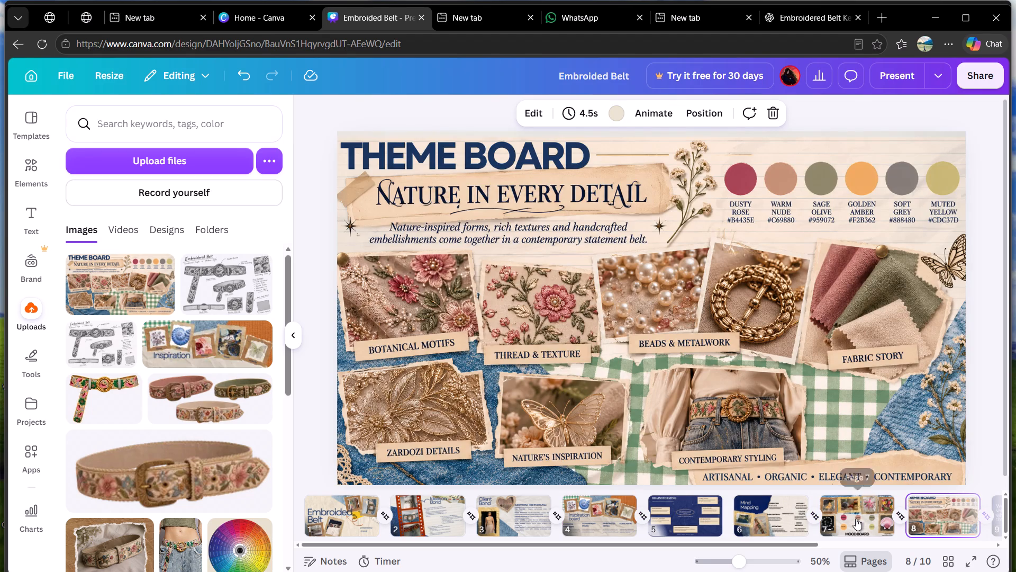
scroll(856, 519, left, 3)
click(796, 522)
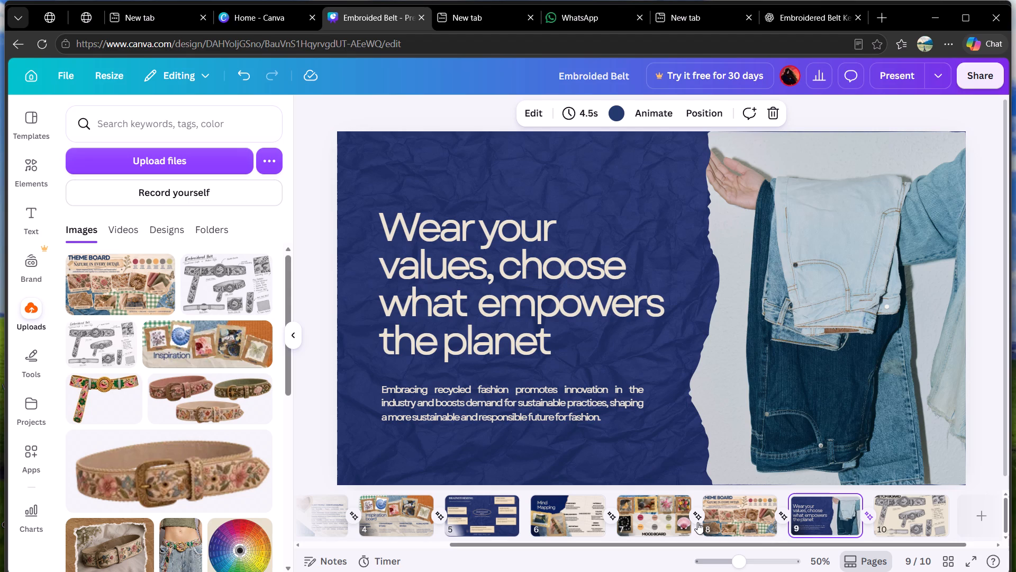
click(909, 519)
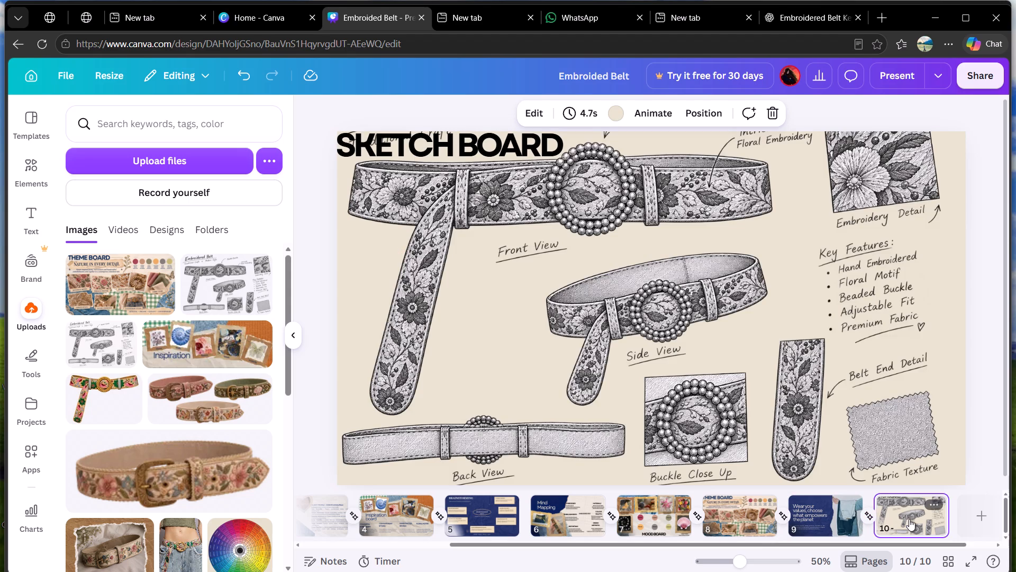
click(823, 524)
click(716, 516)
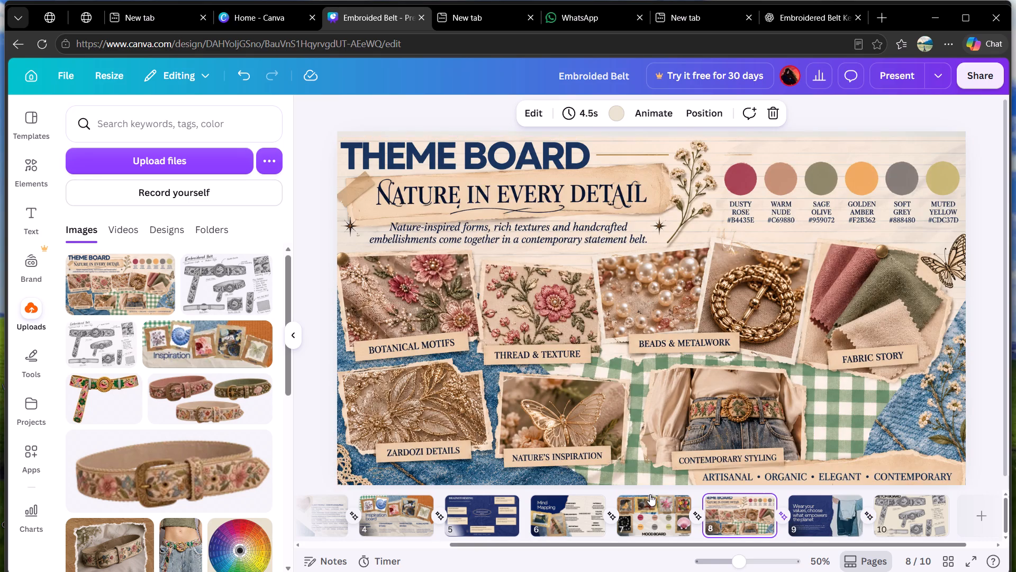
click(664, 512)
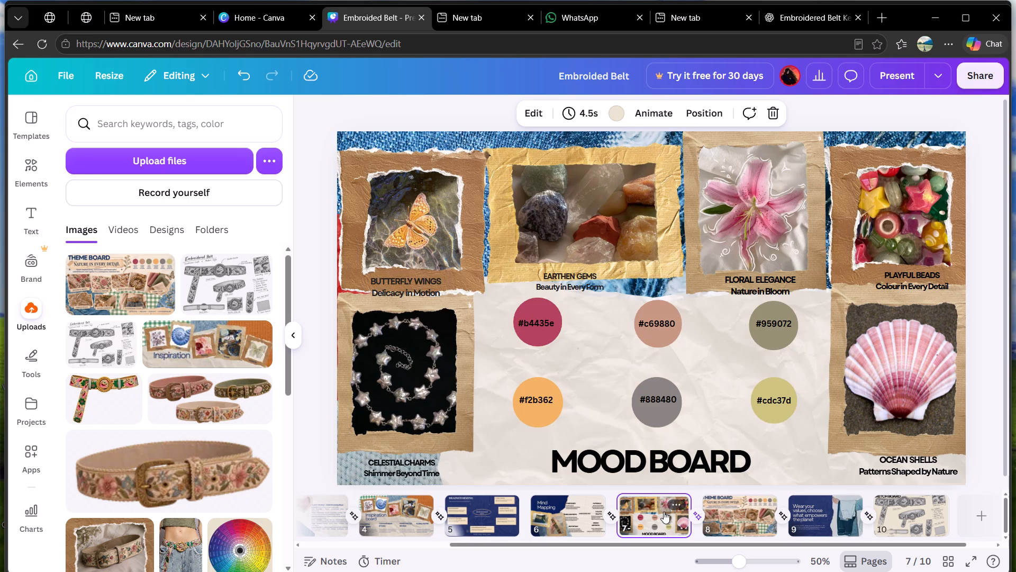
click(567, 506)
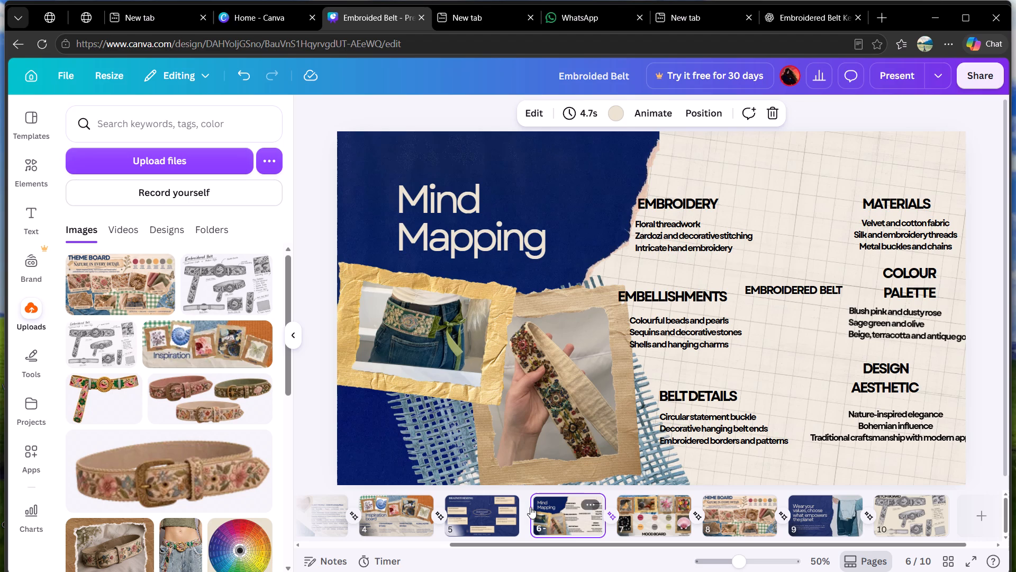
click(485, 512)
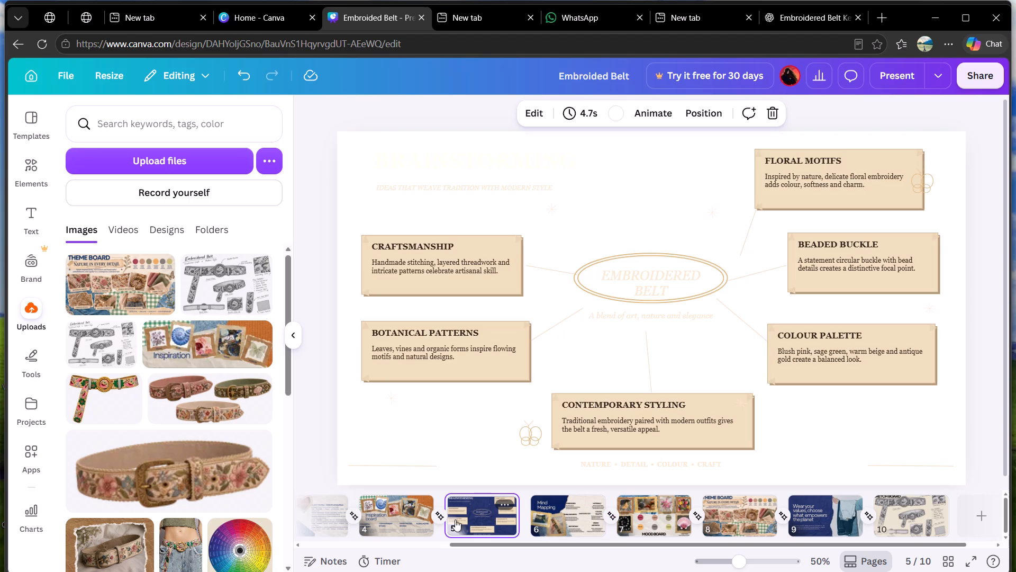
click(412, 526)
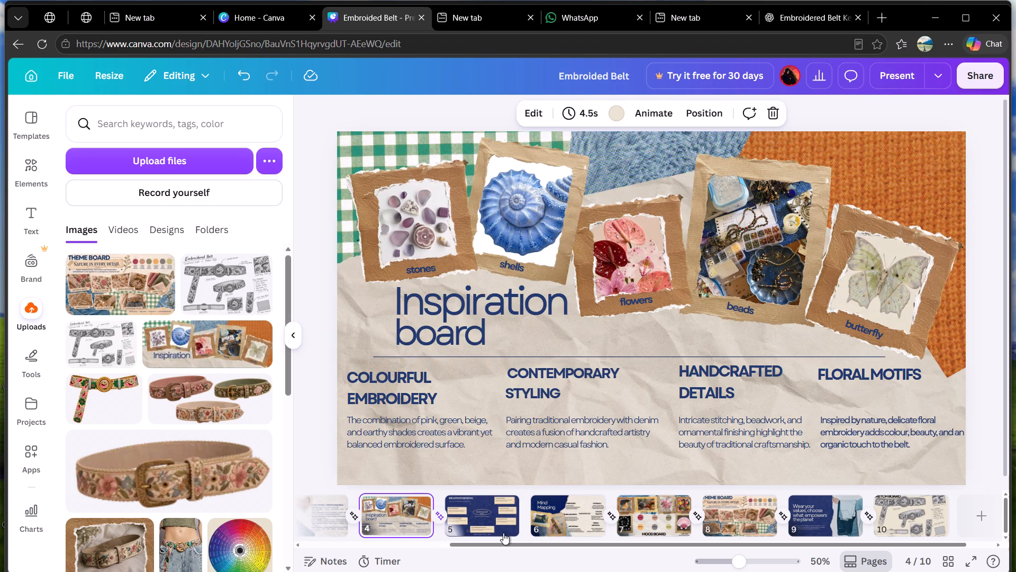
click(748, 524)
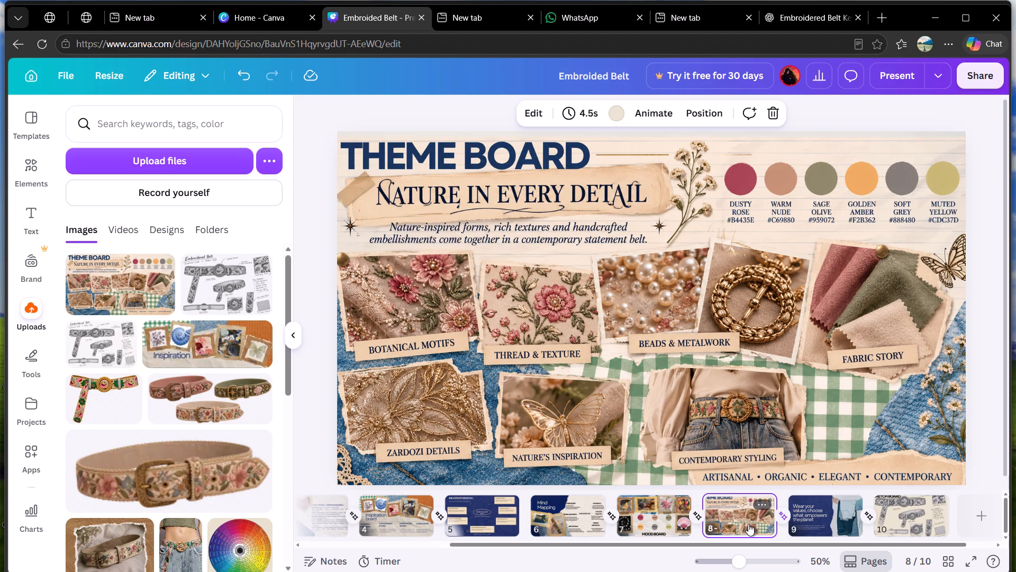
click(811, 514)
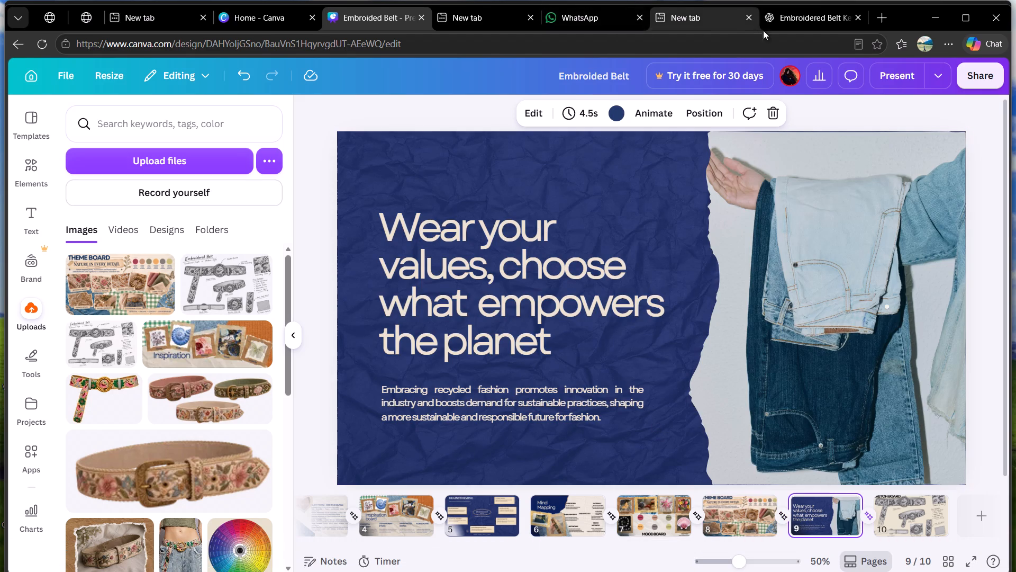
click(653, 520)
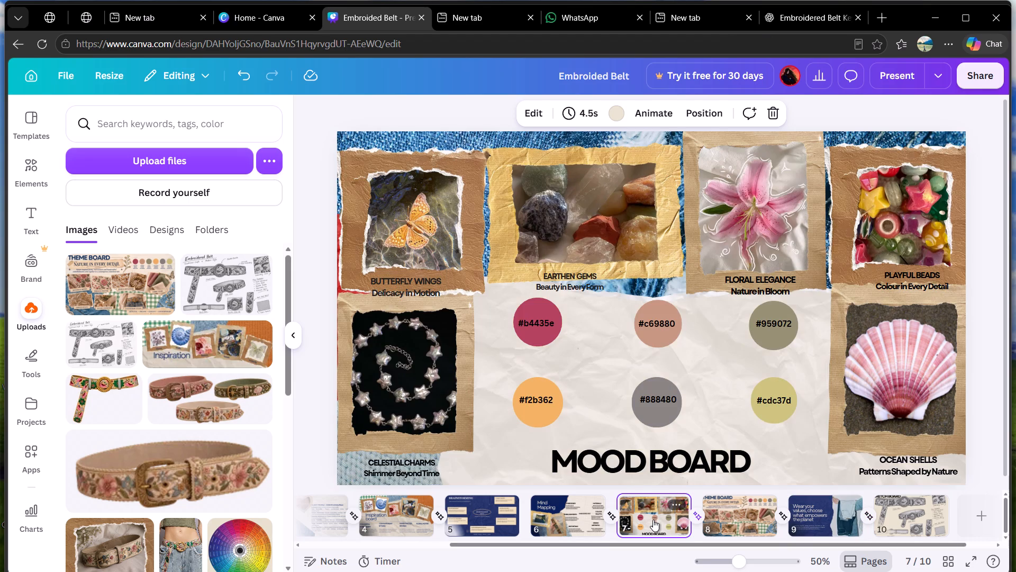
click(745, 517)
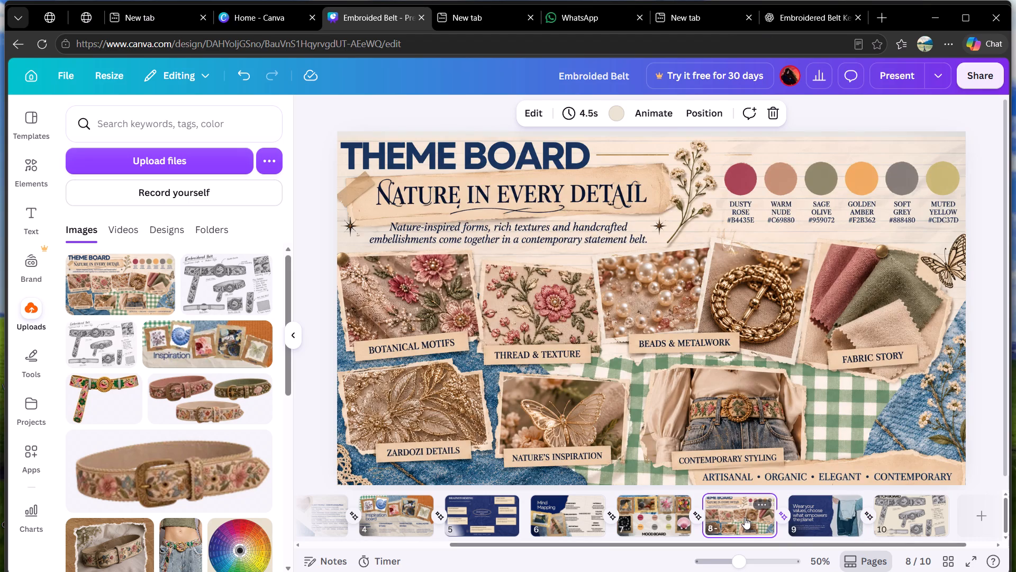
click(813, 515)
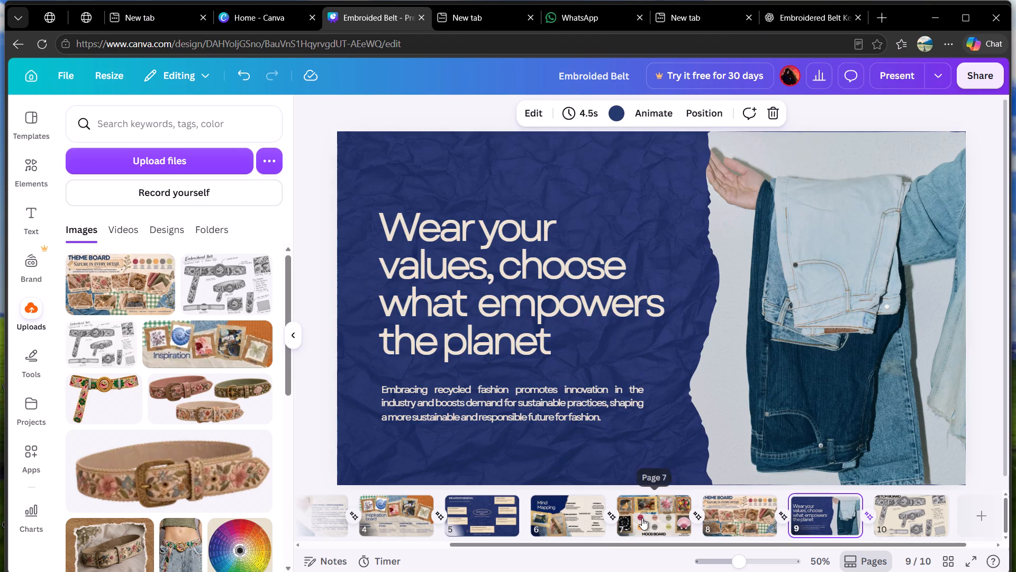
Enlarge the MOOD BOARD heading on page 7 to font size 85.
click(642, 518)
click(611, 467)
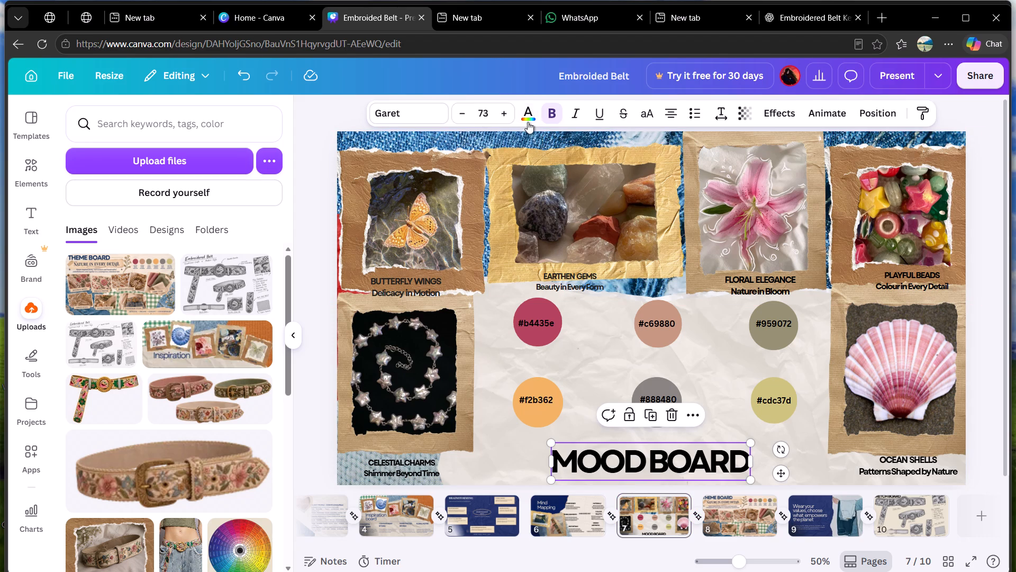
triple_click(502, 110)
triple_click(502, 110)
triple_click(502, 110)
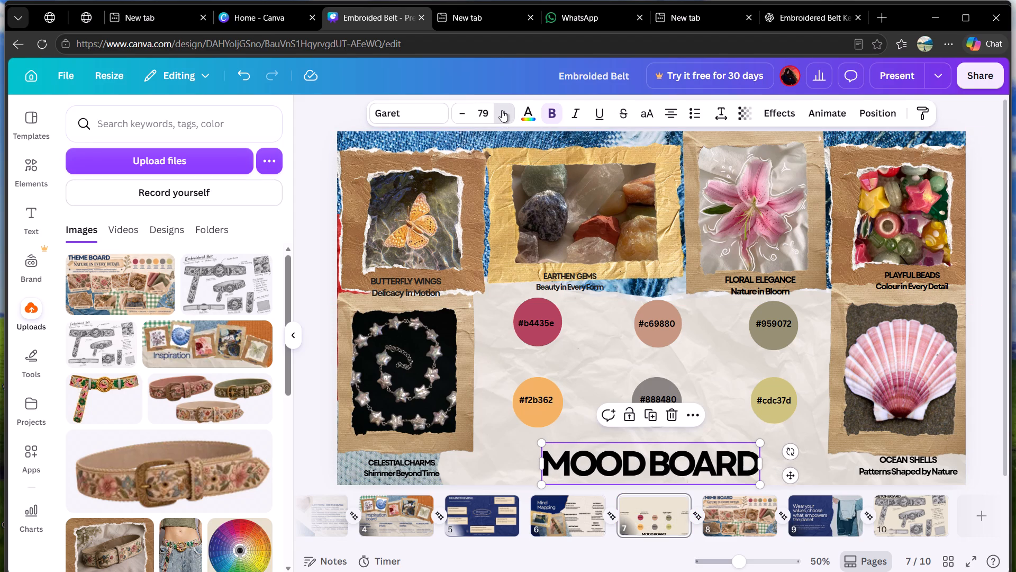
triple_click(502, 110)
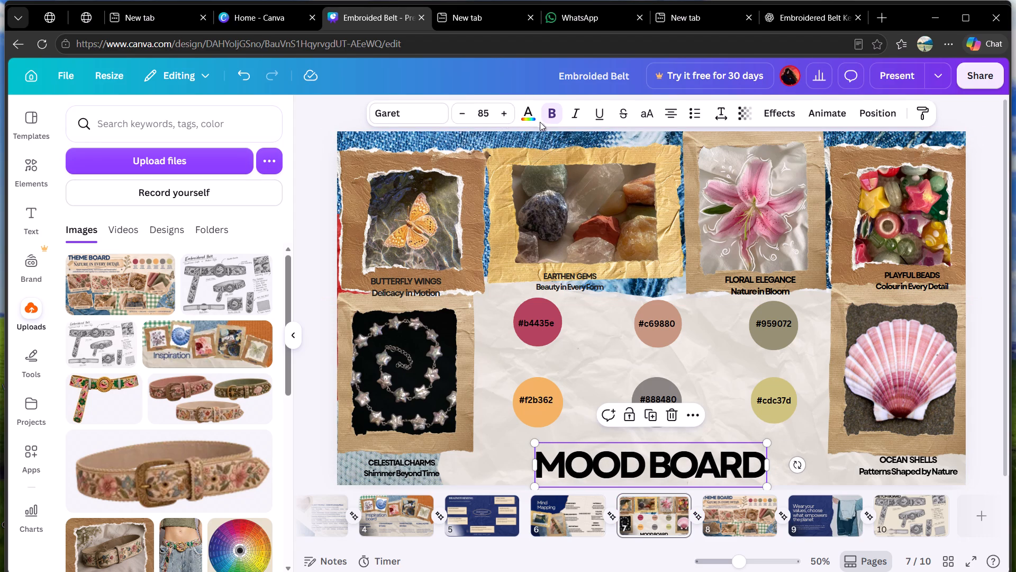
Recolour the whole MOOD BOARD heading on page 7 from black to the design's navy blue.
click(714, 454)
click(714, 454)
double_click(714, 454)
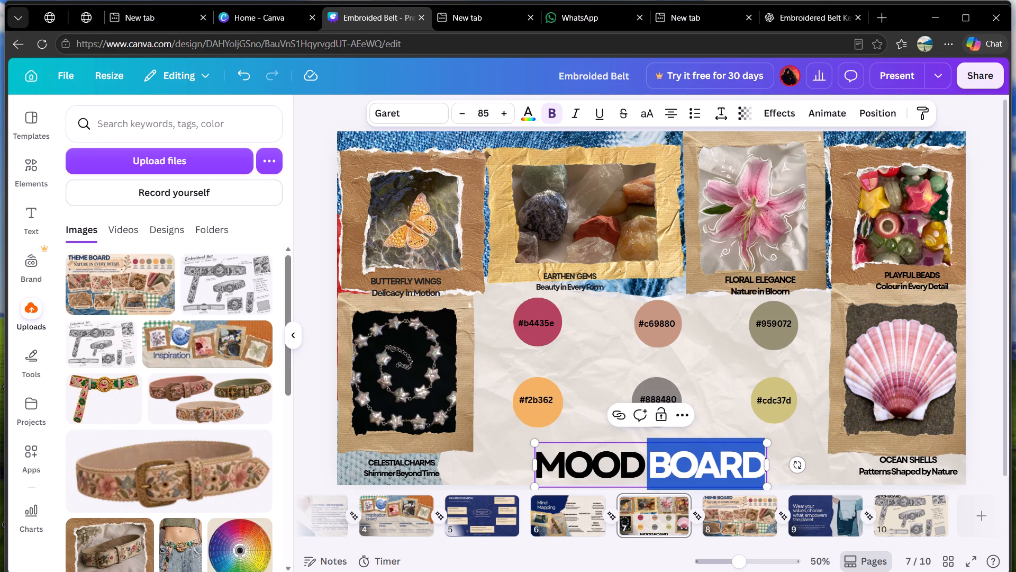
drag(653, 460, 589, 459)
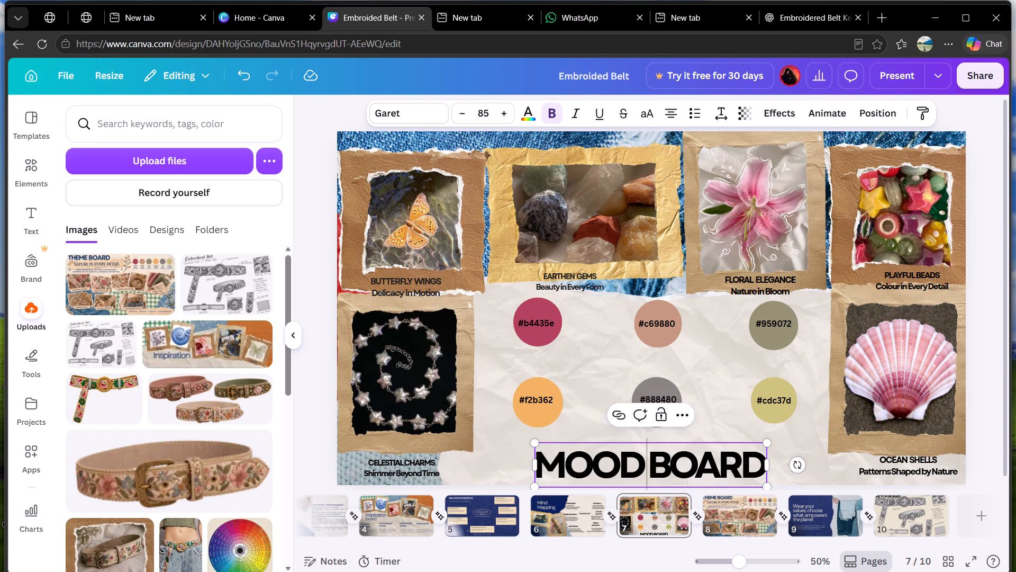
click(529, 112)
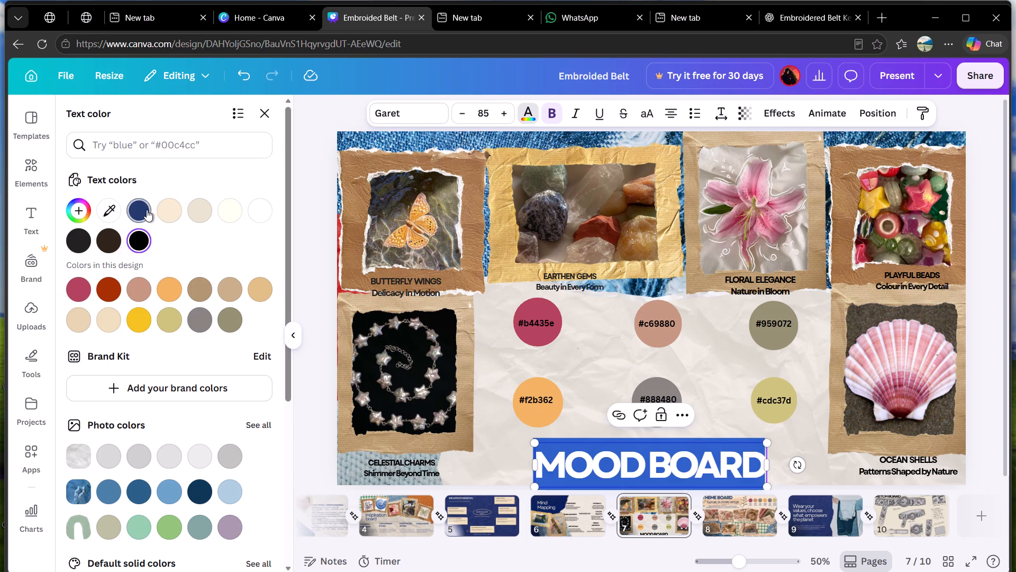
click(138, 210)
click(591, 360)
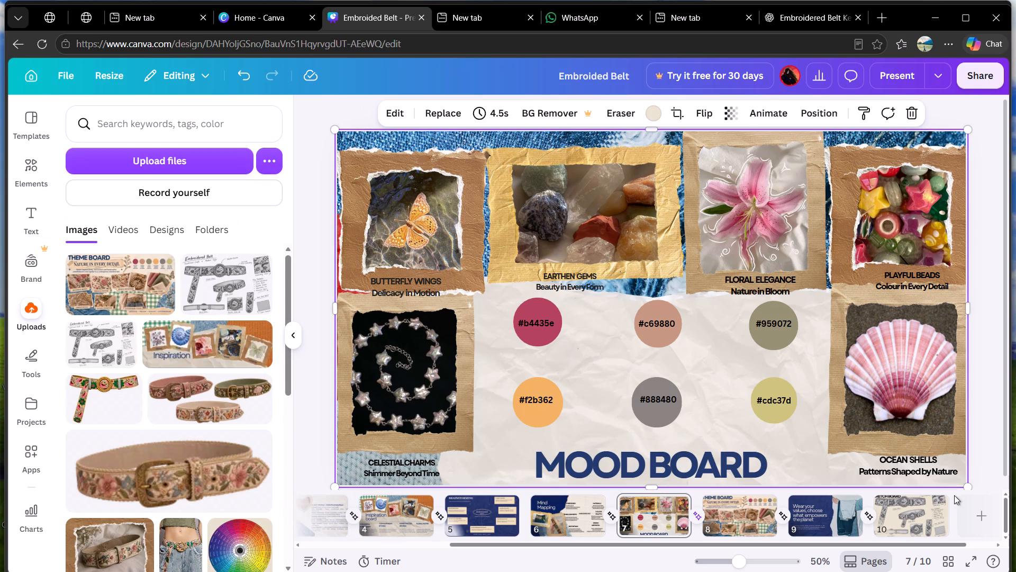
Stretch the belt sketch image on page 10 wider, so that it extends past the page's right edge.
click(589, 522)
click(669, 515)
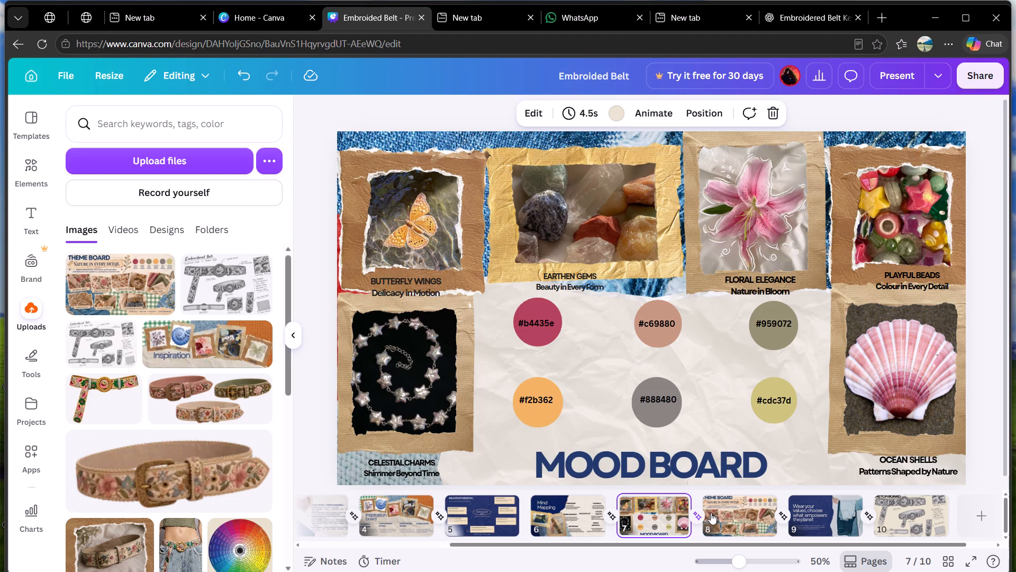
click(731, 515)
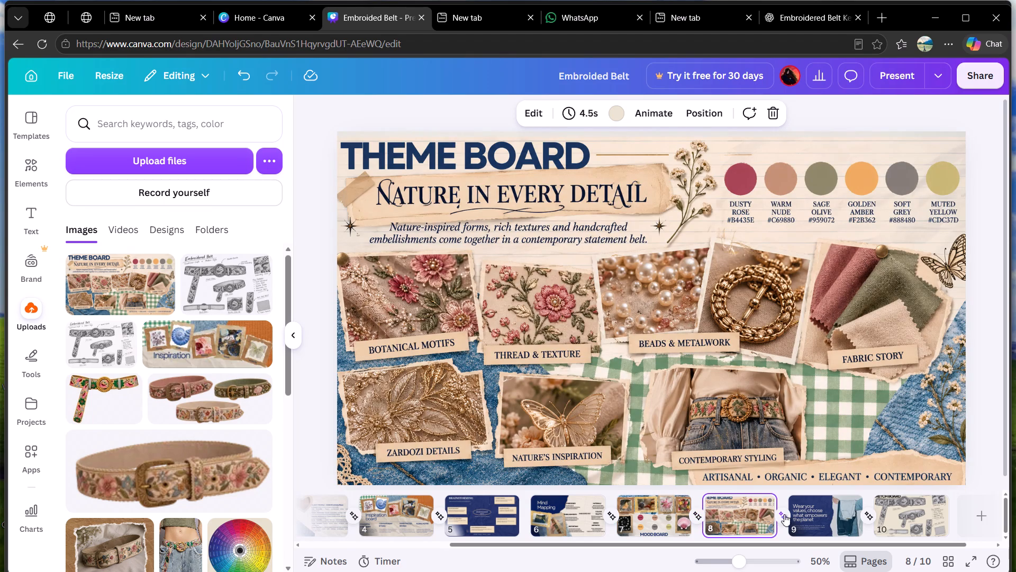
click(809, 516)
click(907, 512)
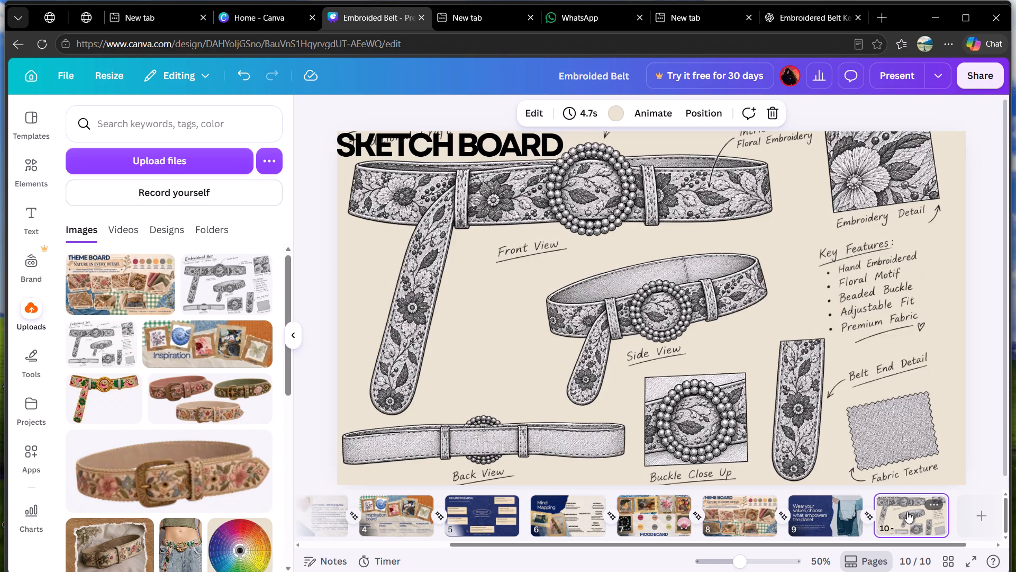
click(945, 374)
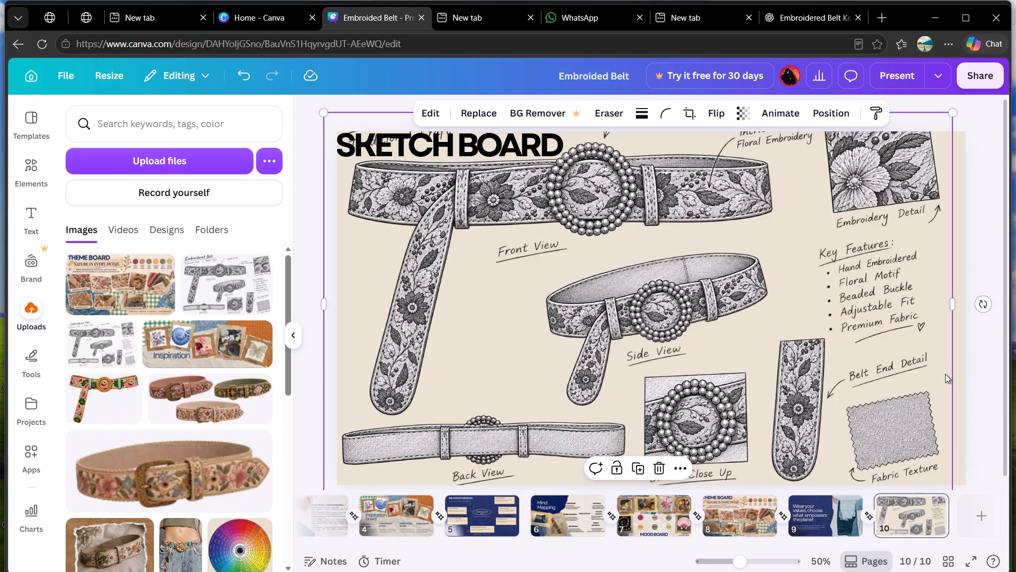
drag(954, 301, 973, 299)
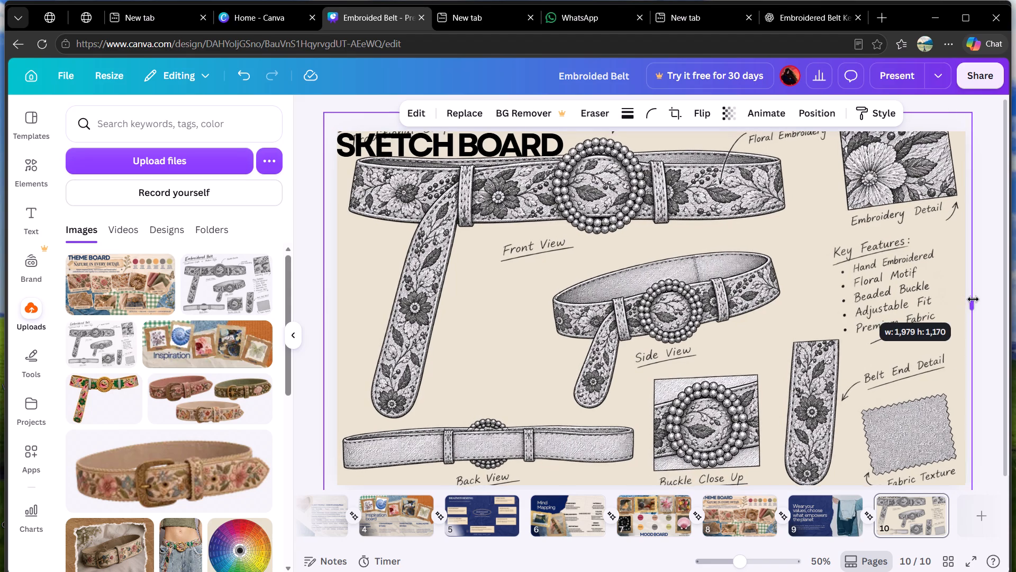
drag(973, 299, 983, 299)
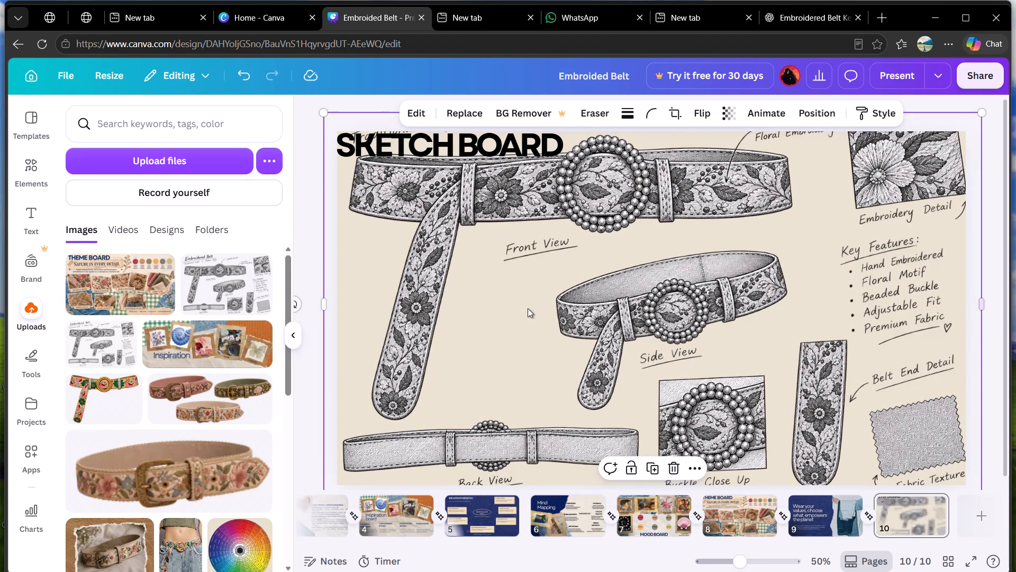
click(519, 313)
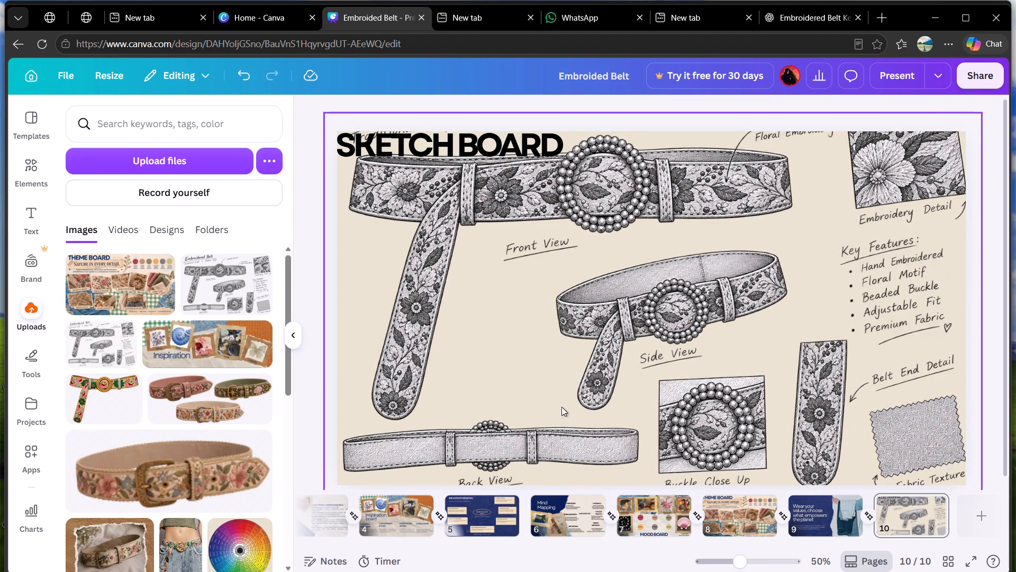
Review pages 5 to 9 of the presentation, comparing the theme board page with the preceding pages.
scroll(561, 407, down, 3)
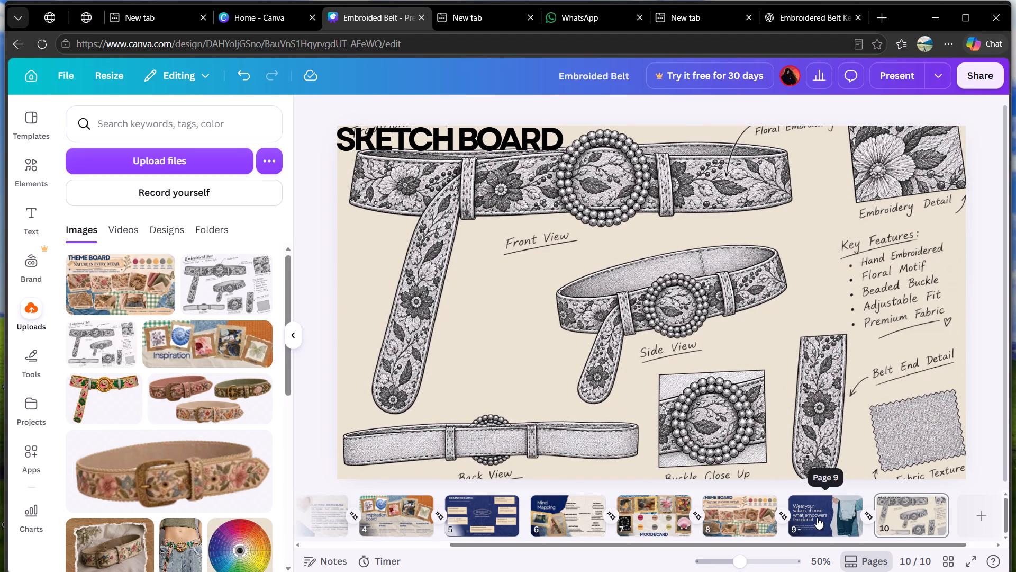
click(817, 517)
click(737, 515)
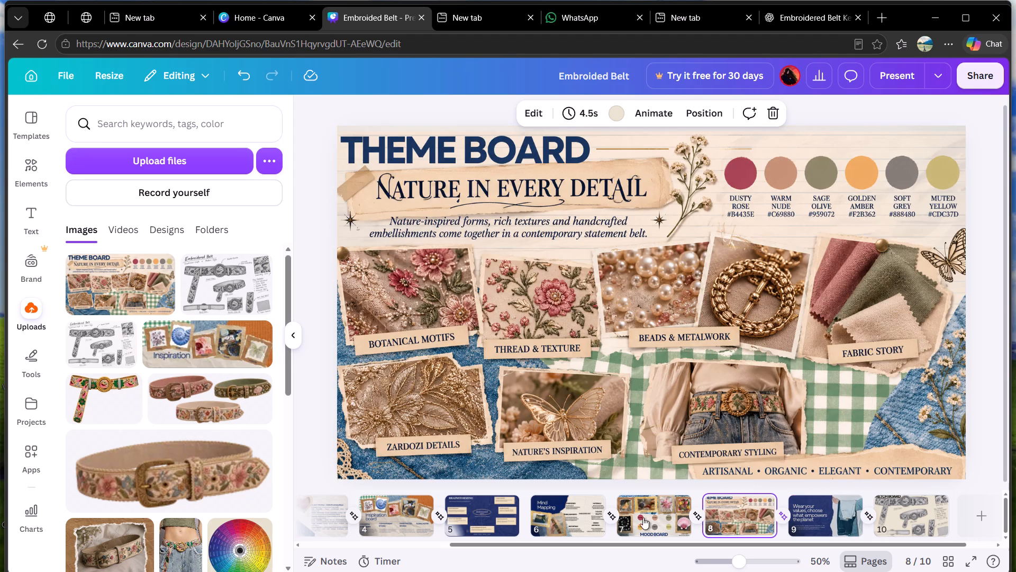
click(617, 514)
click(547, 514)
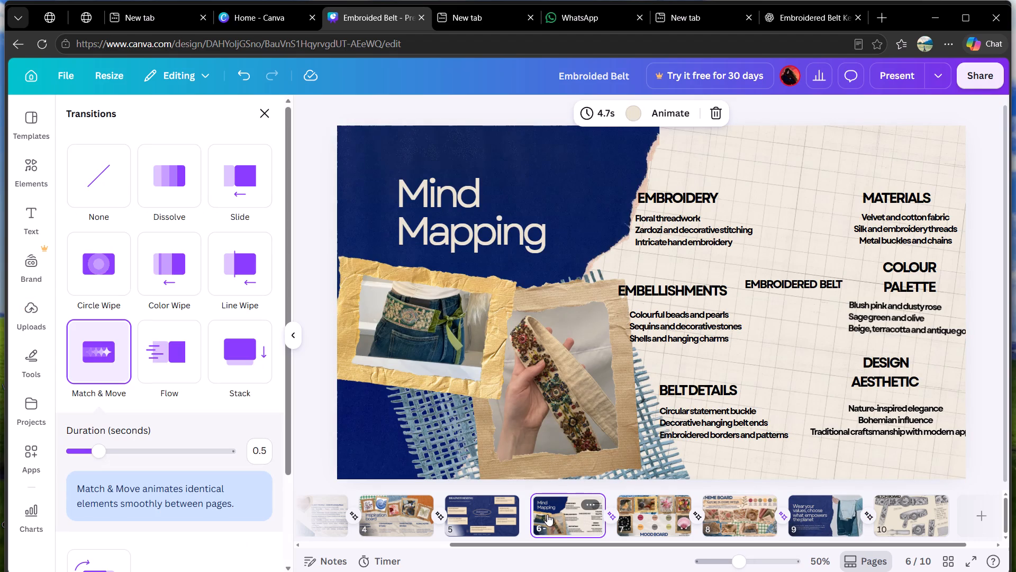
click(476, 508)
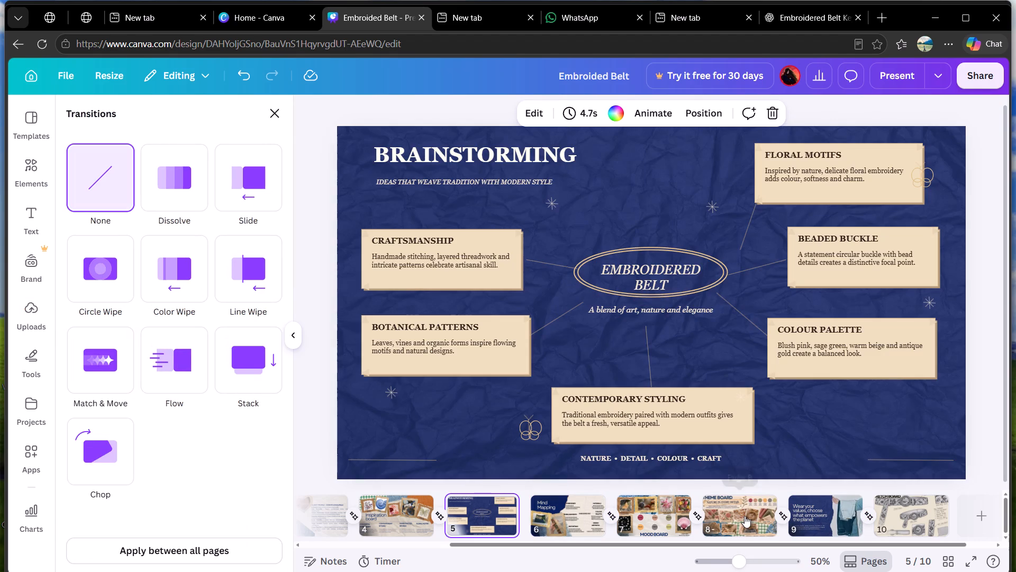
click(745, 516)
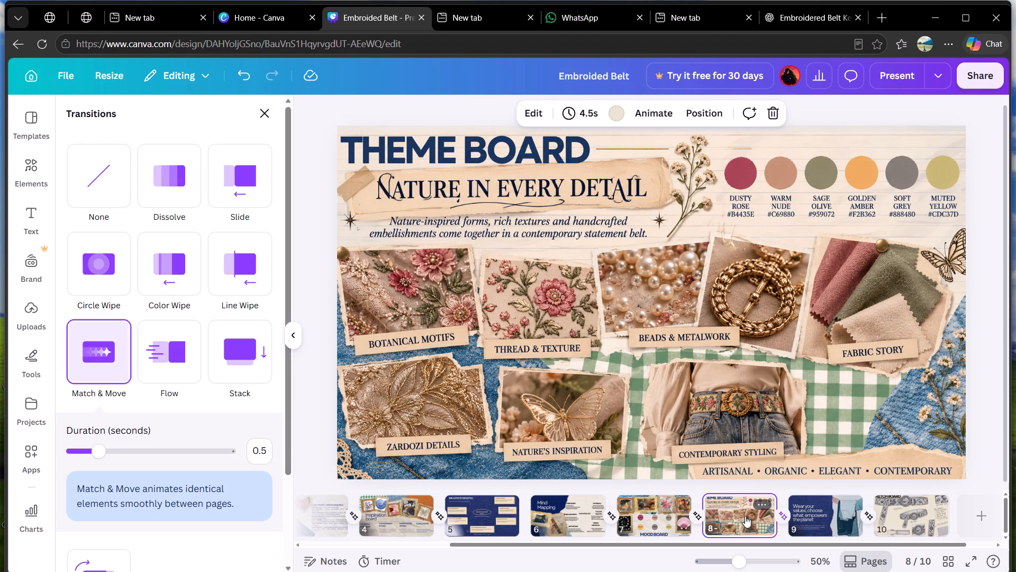
Replace the large quote text on page 9 with the heading TREAND REASHERCH BOARD, putting BOARD on its own line.
click(836, 507)
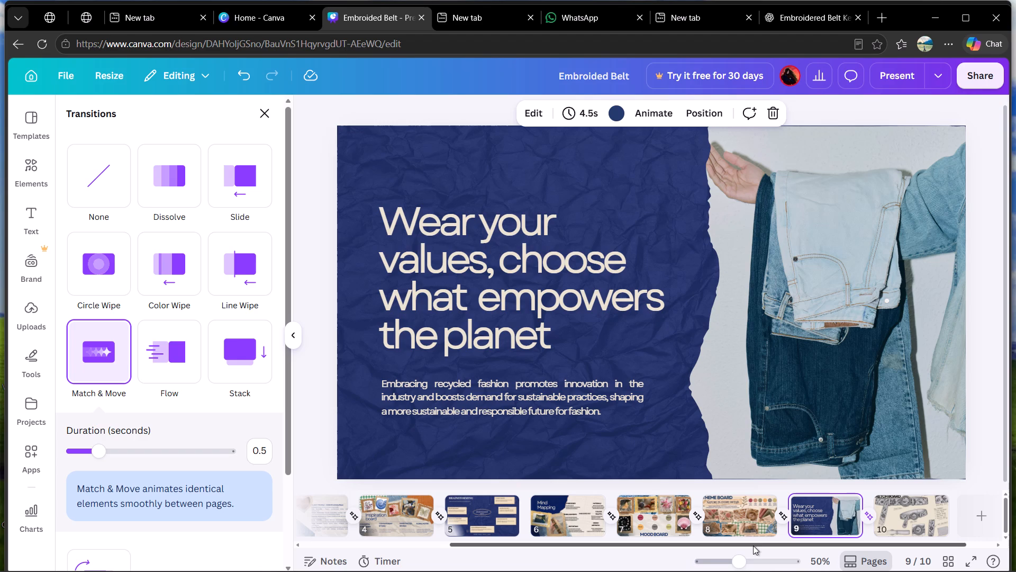
click(502, 285)
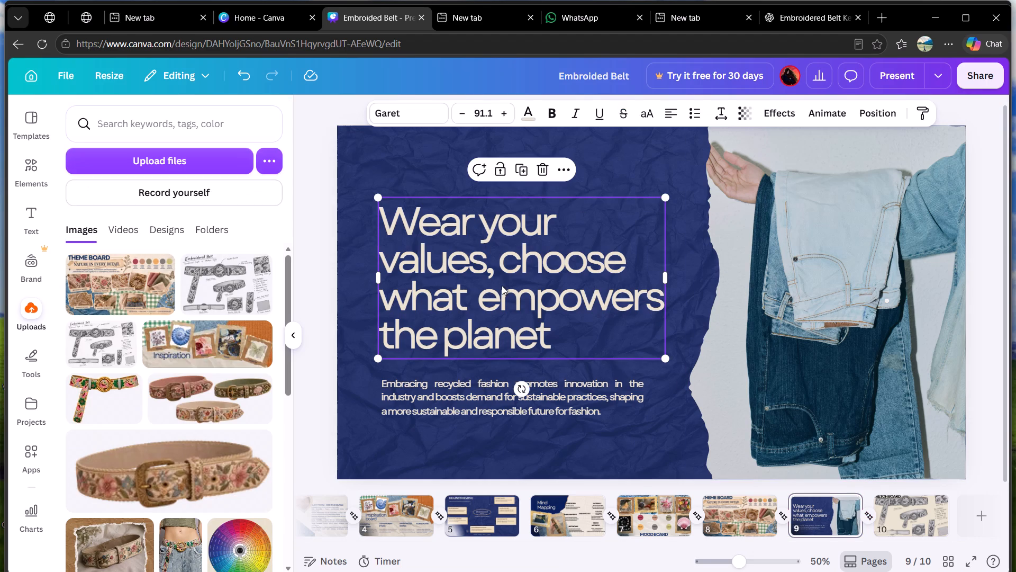
double_click(502, 285)
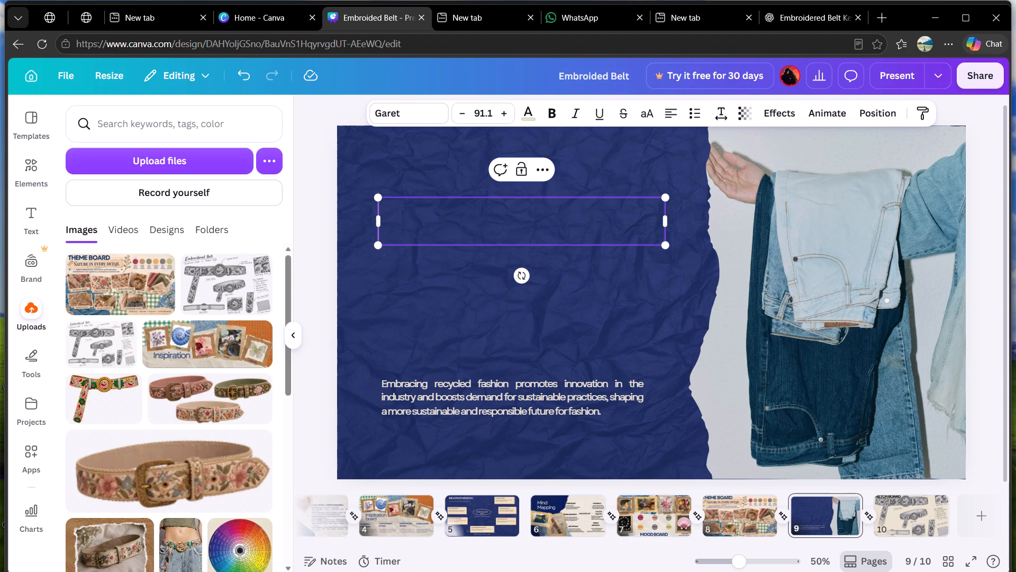
text(TREA D)
key(BackSpace)
text(ND)
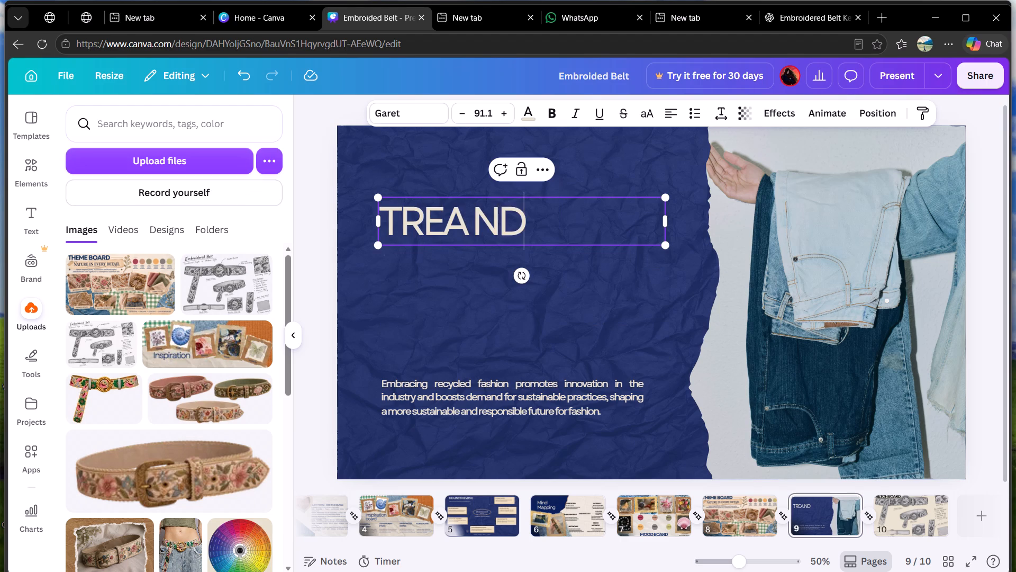
key(BackSpace)
key(BackSpace)
key(BackSpace)
text(ND T)
key(BackSpace)
text(REA)
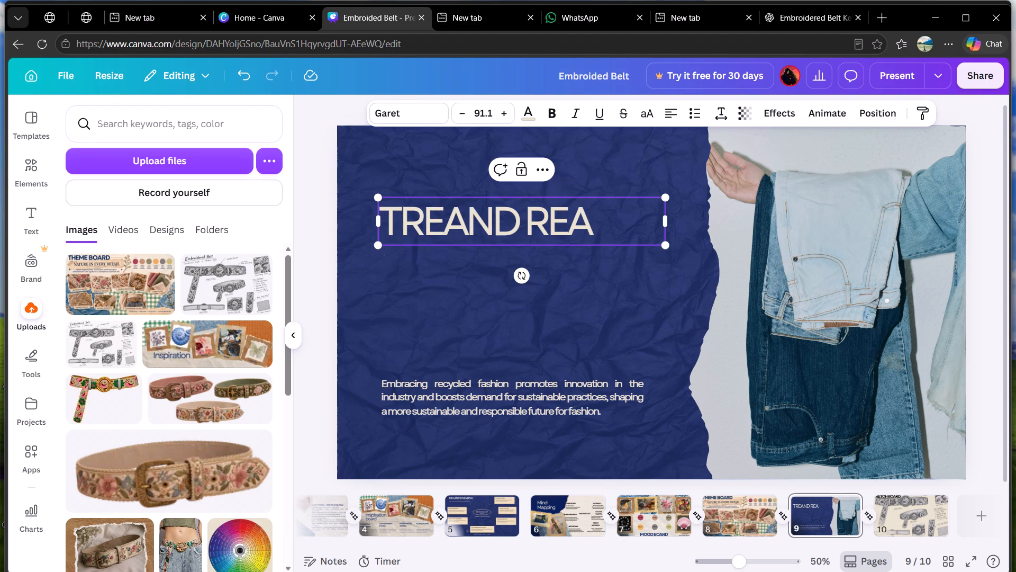
text(SHERCH)
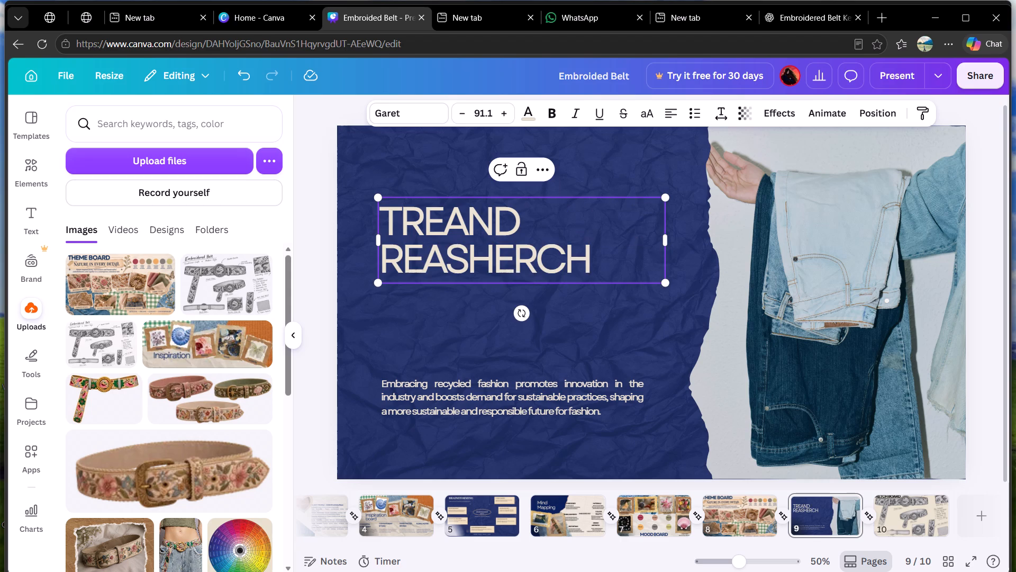
key(Return)
text(BORA)
key(BackSpace)
key(BackSpace)
text(ARD)
scroll(502, 285, right, 1)
click(637, 359)
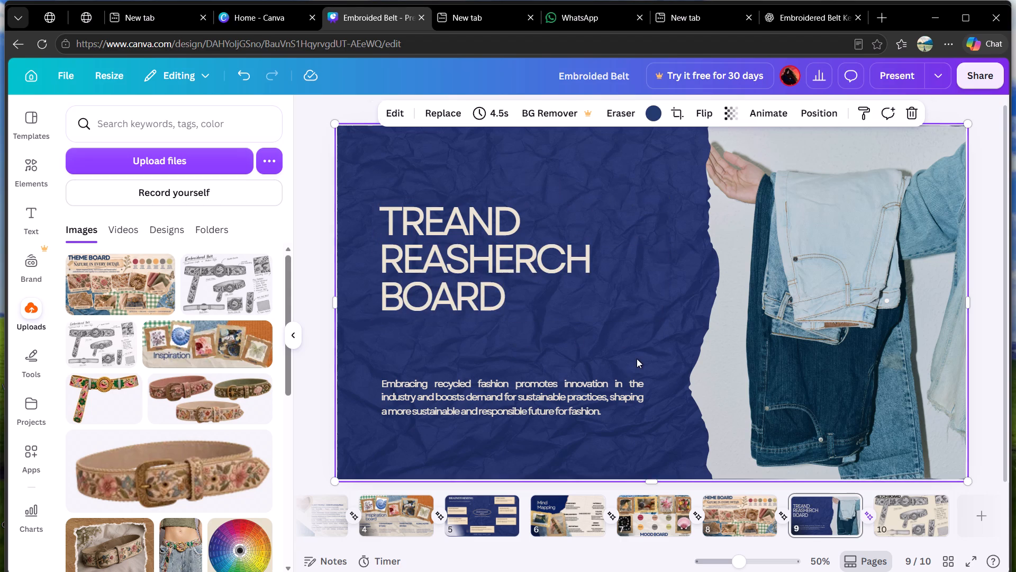
Move the TREAND REASHERCH BOARD heading up into the top-left corner of page 9.
drag(575, 267, 544, 206)
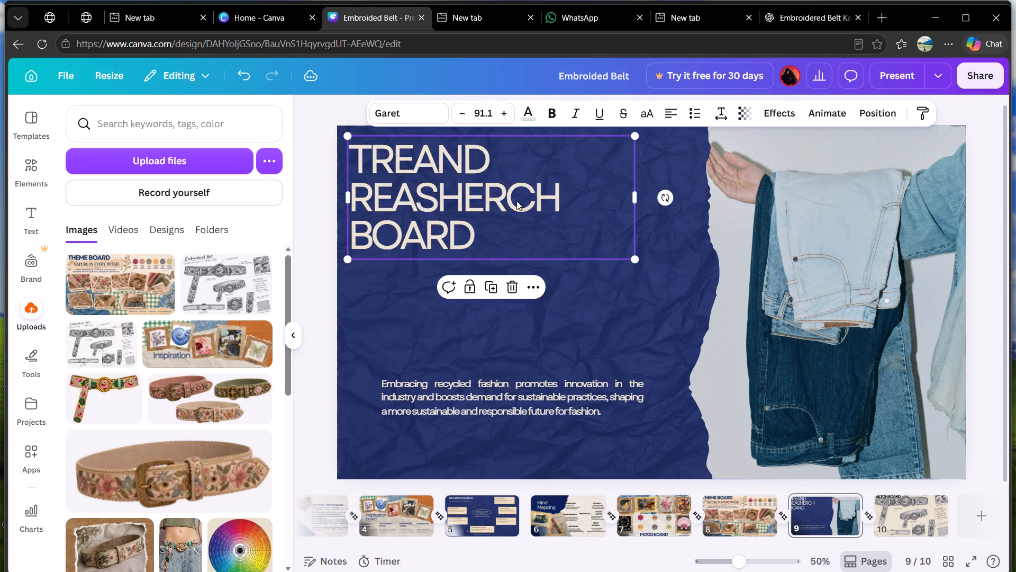
Correct the misspelled first word of the page 9 heading to TREND.
double_click(428, 158)
click(428, 158)
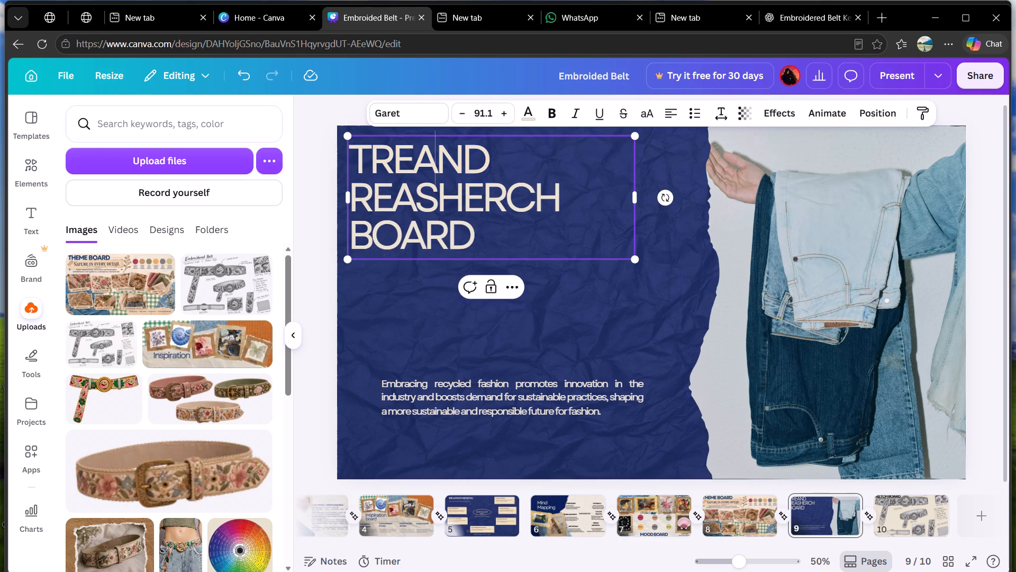
key(BackSpace)
click(670, 332)
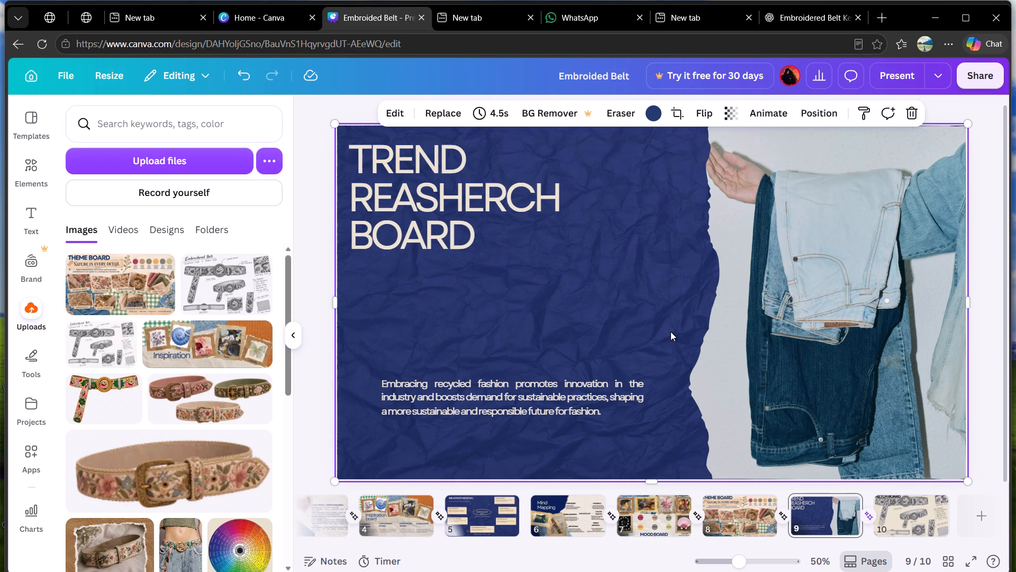
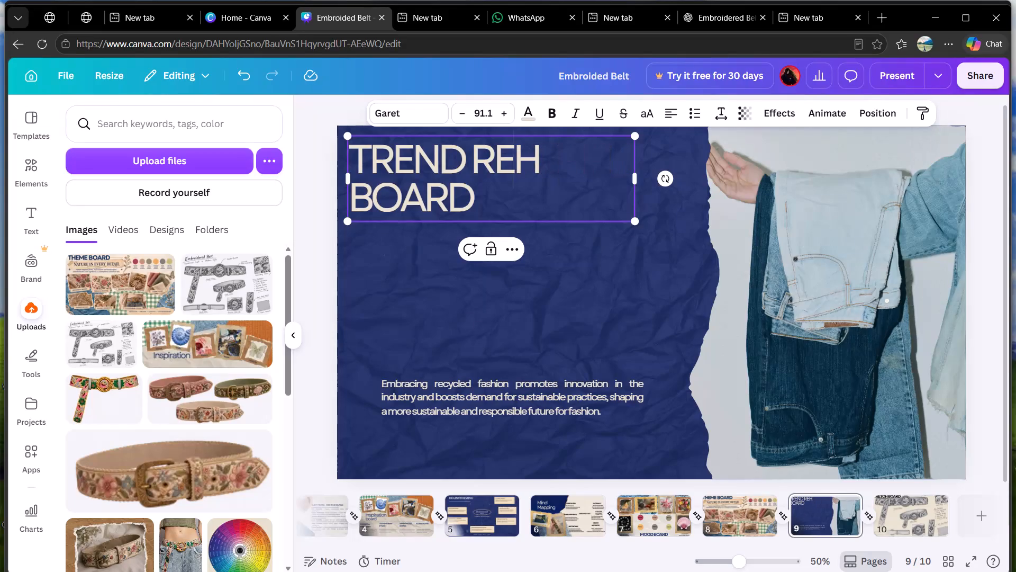
Respell the second word of the page 9 heading so that the heading reads TREND RESERCH BOARD.
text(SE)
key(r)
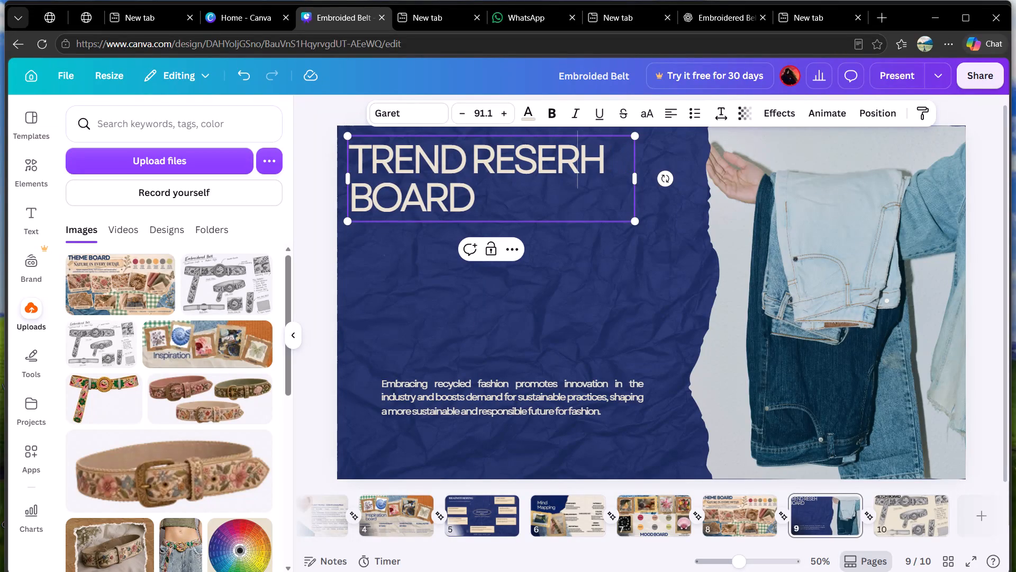
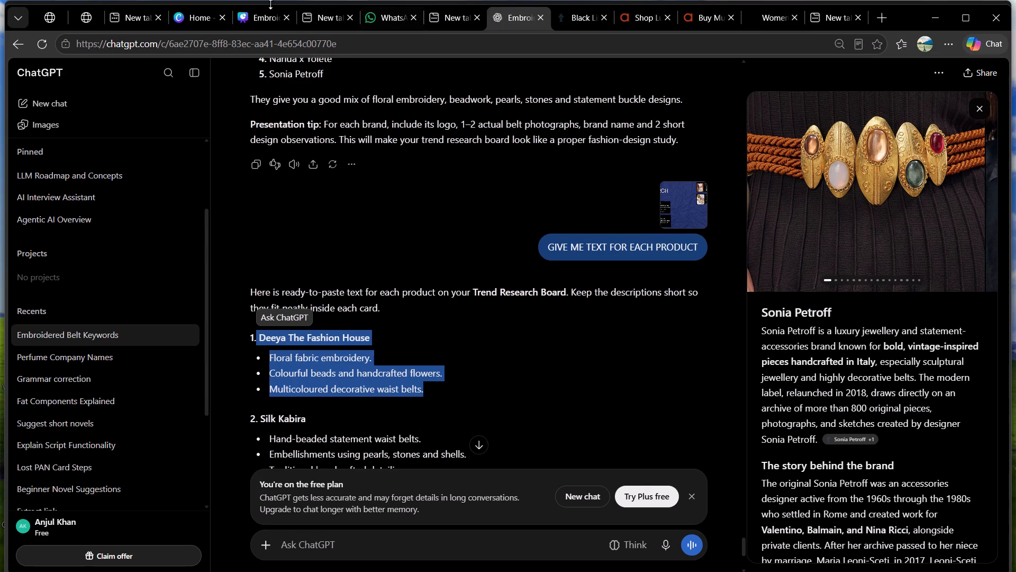
click(265, 16)
click(634, 174)
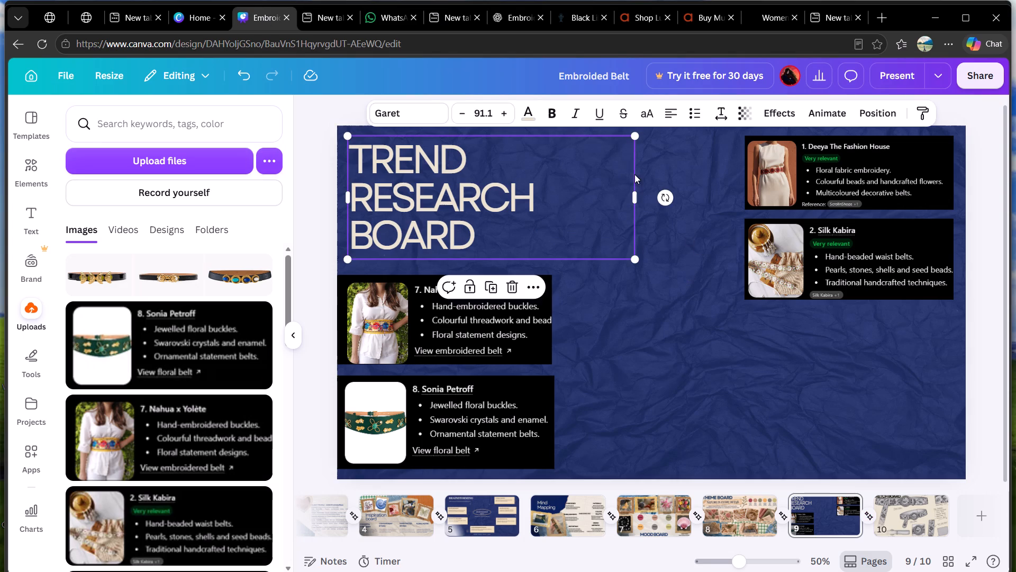
click(701, 228)
key(ctrl+v)
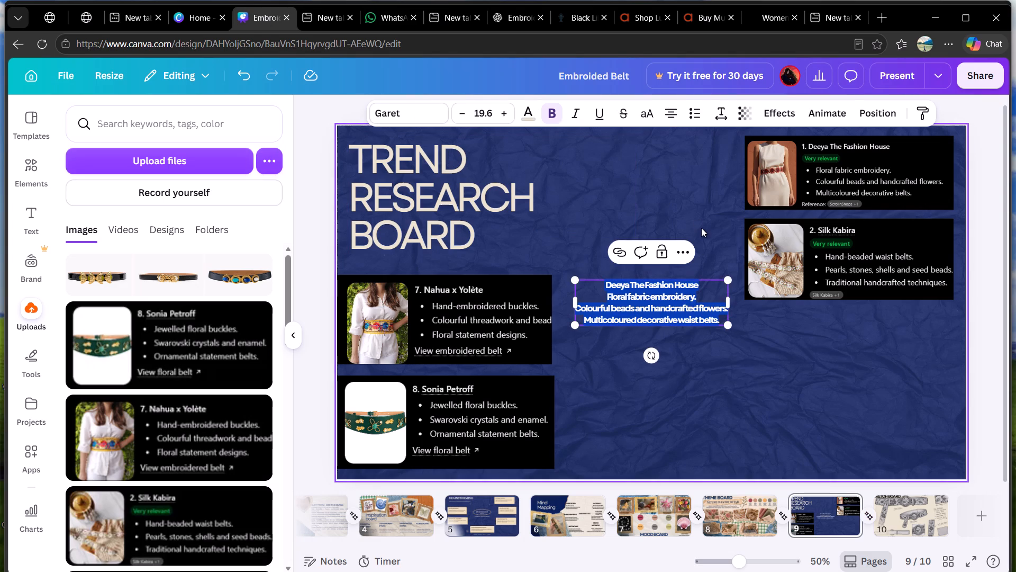
Move the pasted Deeya text block up beside the Deeya product card and left-align its lines.
click(758, 363)
drag(689, 299, 689, 293)
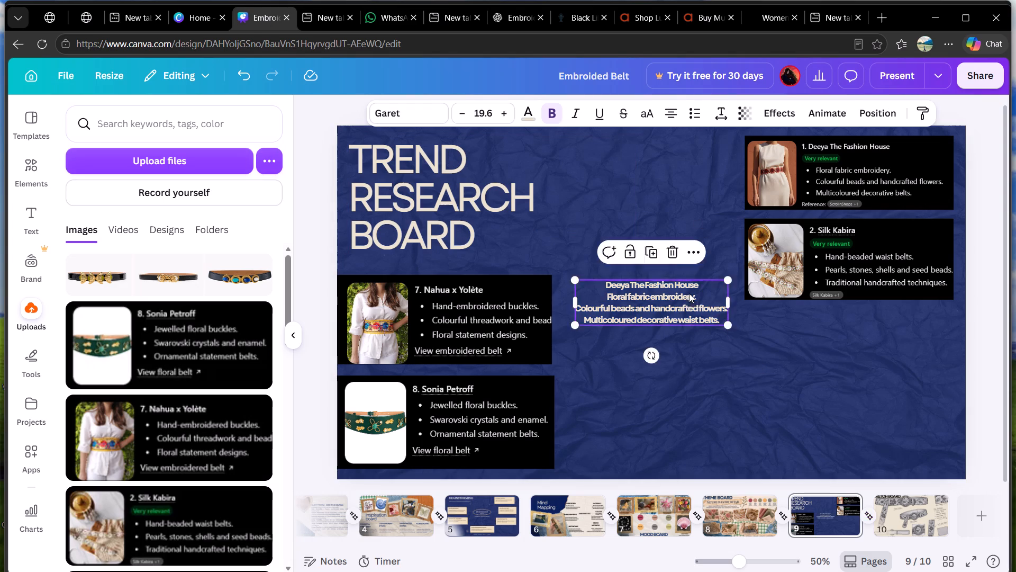
drag(689, 293, 692, 163)
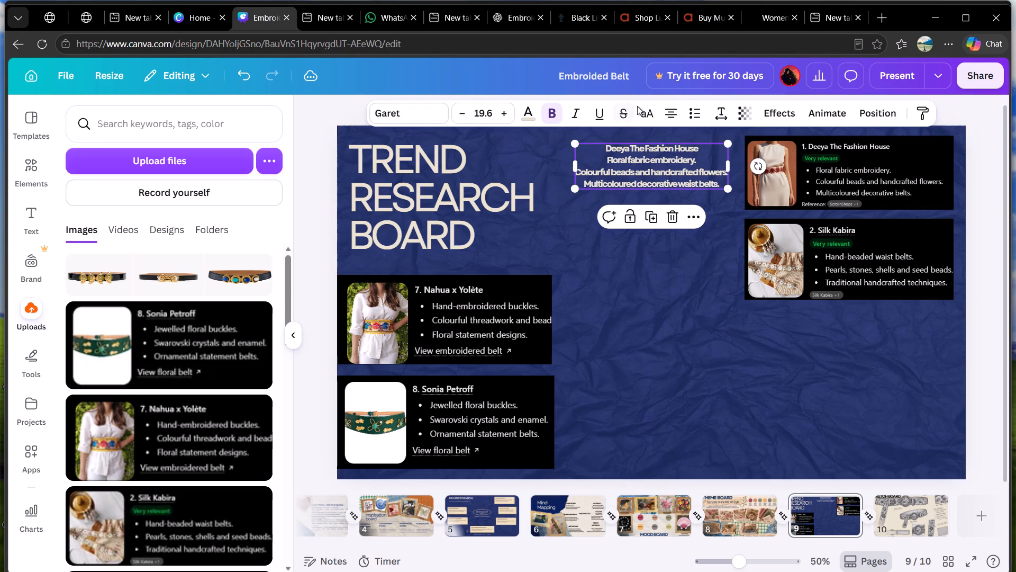
click(668, 109)
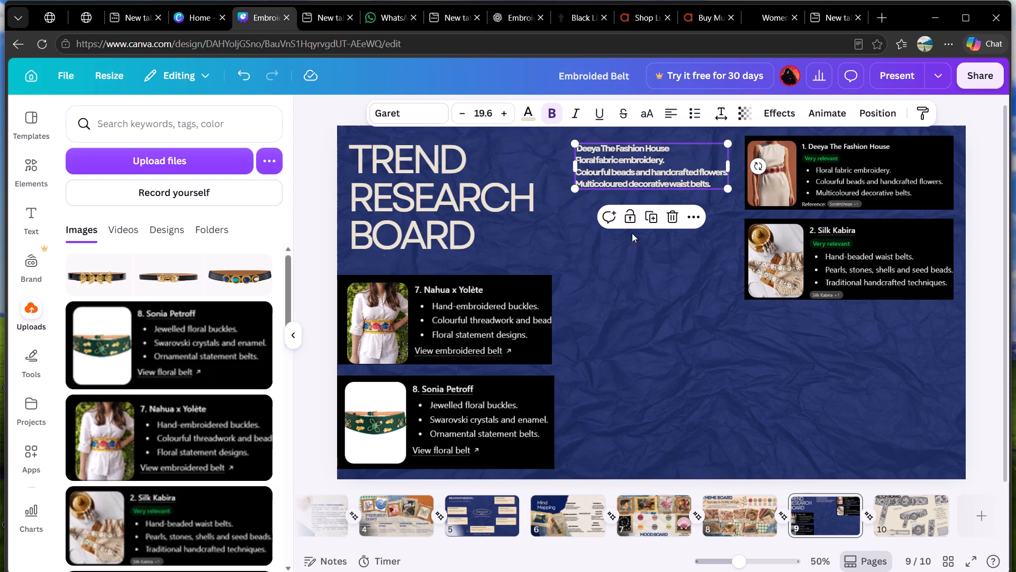
click(658, 276)
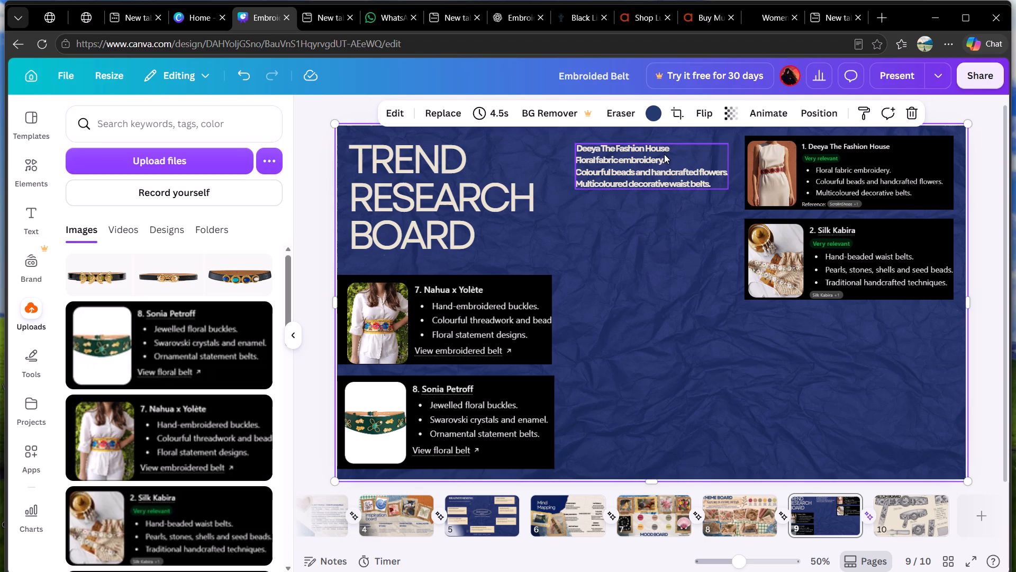
Increase the font size of only the "Deeya The Fashion House" heading line to 23.6.
click(665, 148)
click(665, 148)
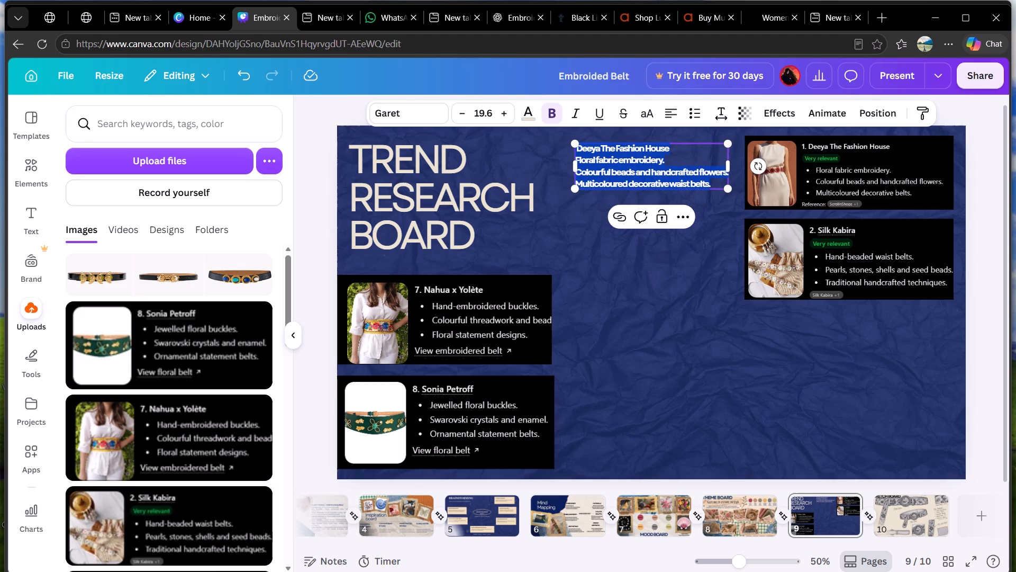
click(674, 148)
drag(674, 148, 569, 156)
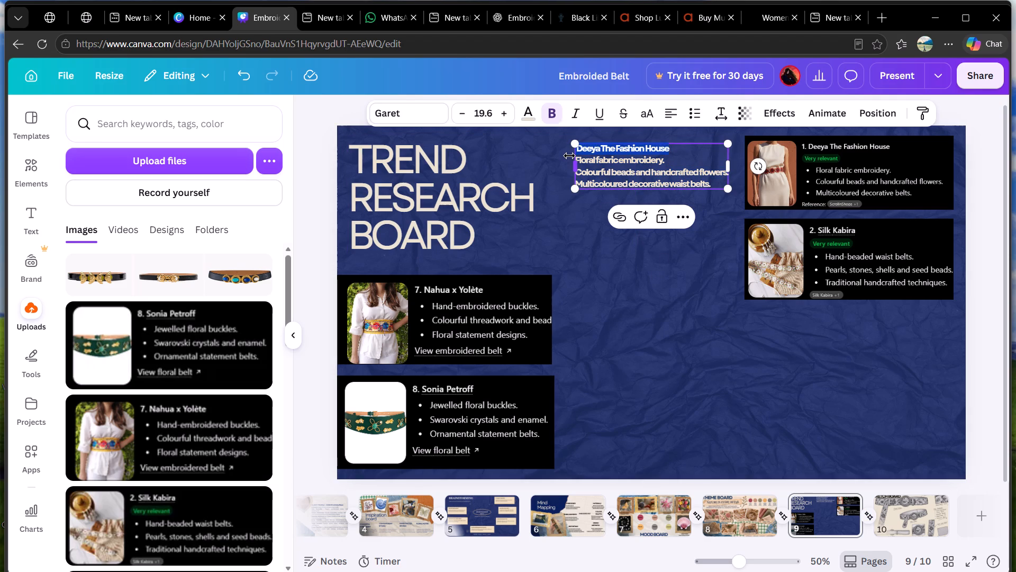
triple_click(503, 110)
click(503, 110)
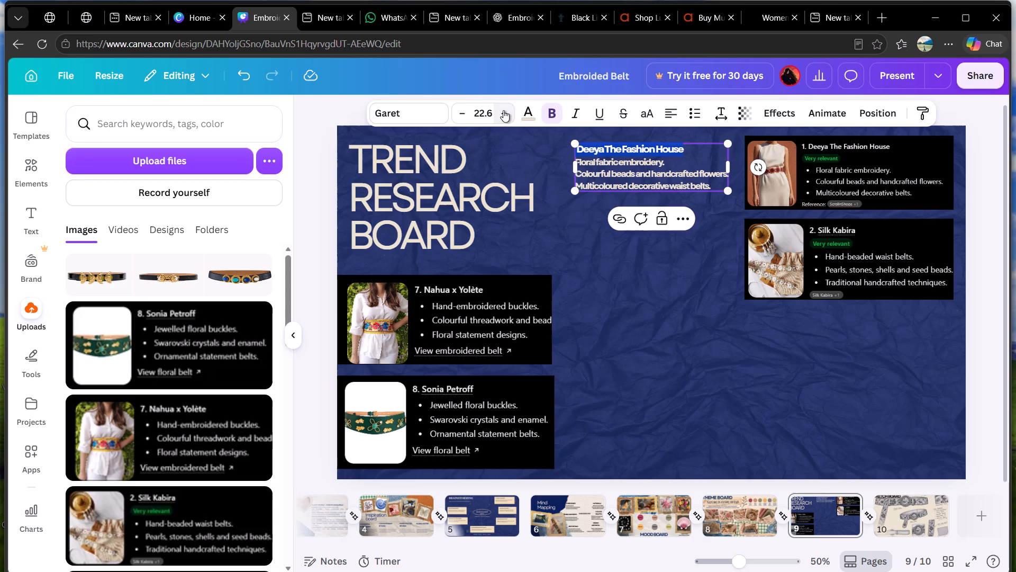
click(590, 253)
click(701, 298)
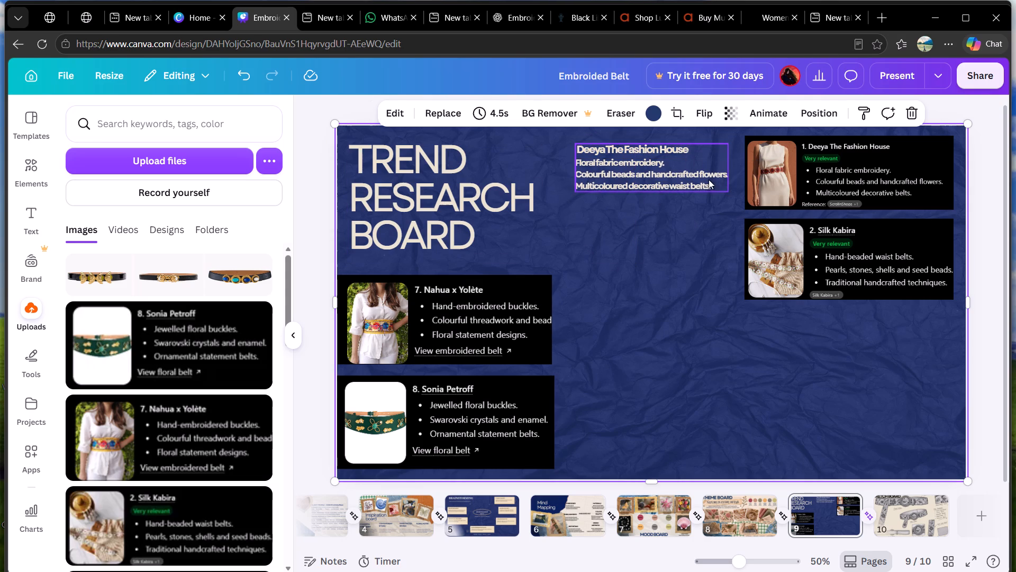
Move the Deeya text block up so its top lines up with the top of the Deeya product card.
click(711, 183)
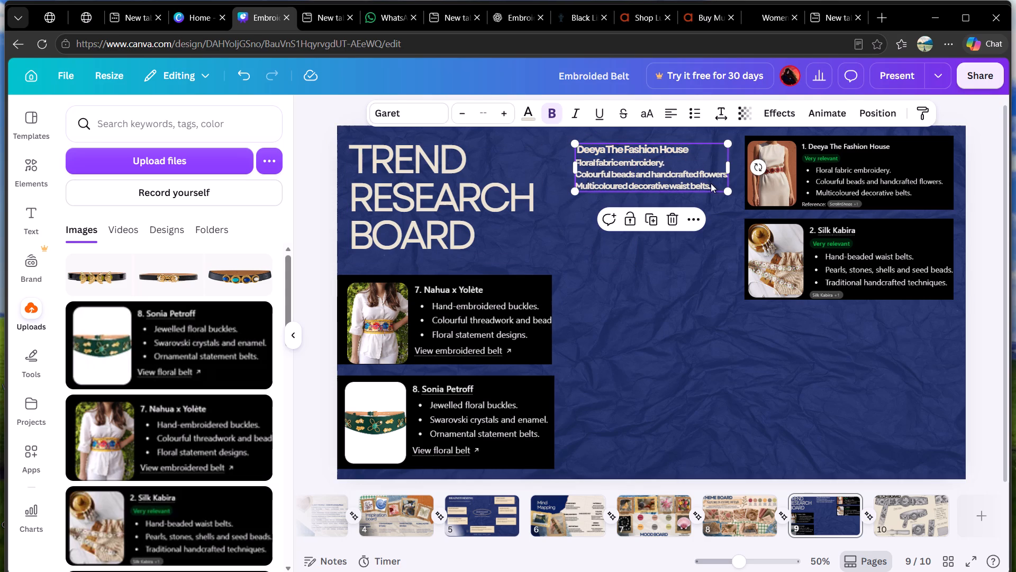
drag(711, 183, 715, 175)
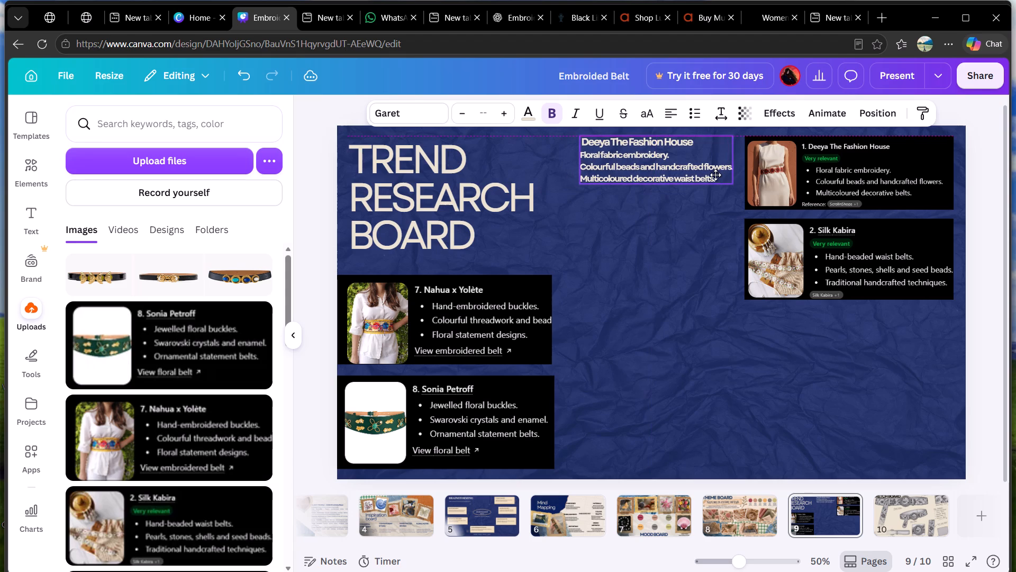
drag(715, 175, 714, 175)
Set the text colour of the "Deeya The Fashion House" heading line to light yellow #fffff1.
click(699, 141)
double_click(699, 141)
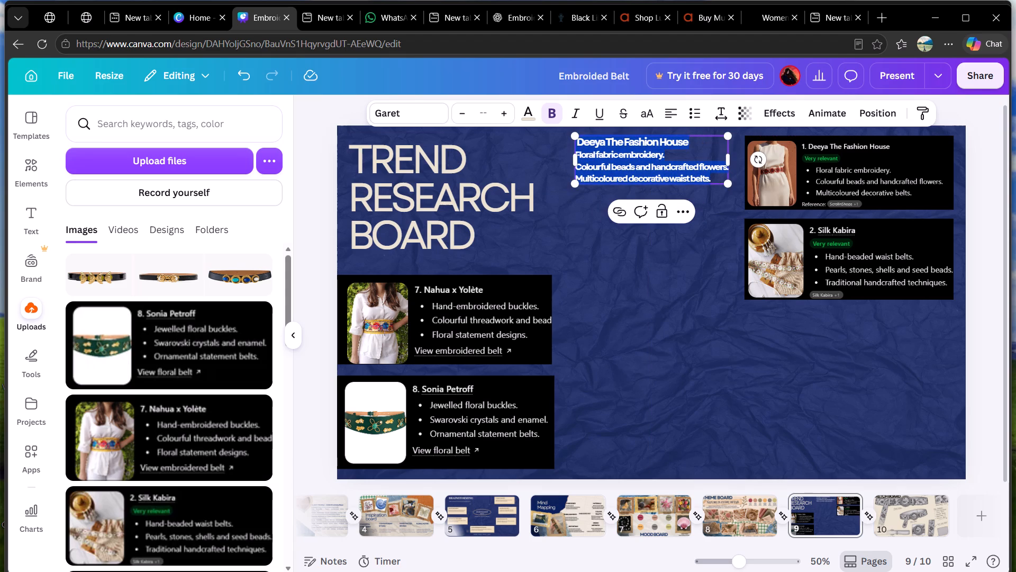
drag(699, 141, 576, 147)
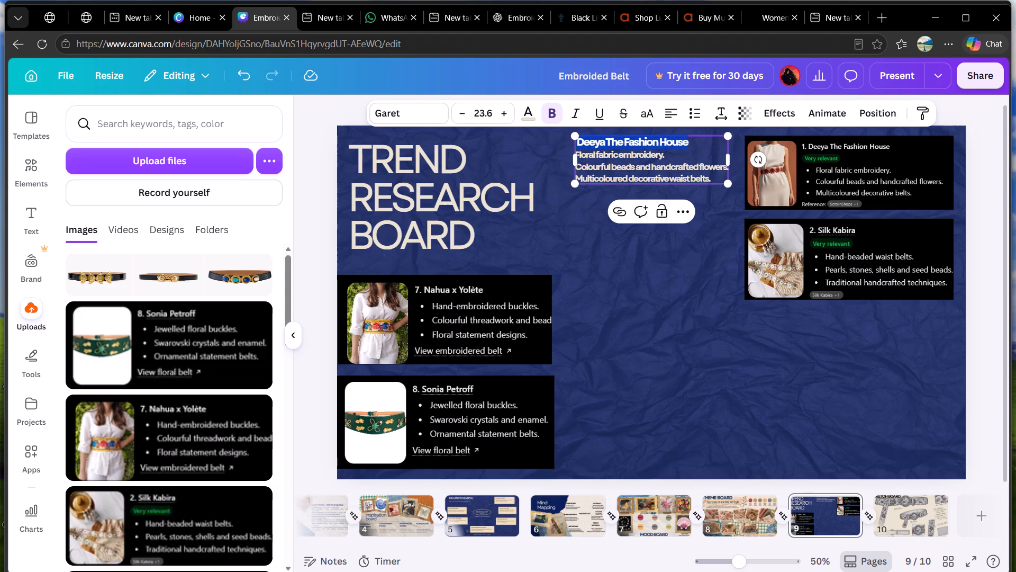
drag(576, 147, 576, 146)
click(528, 114)
click(235, 207)
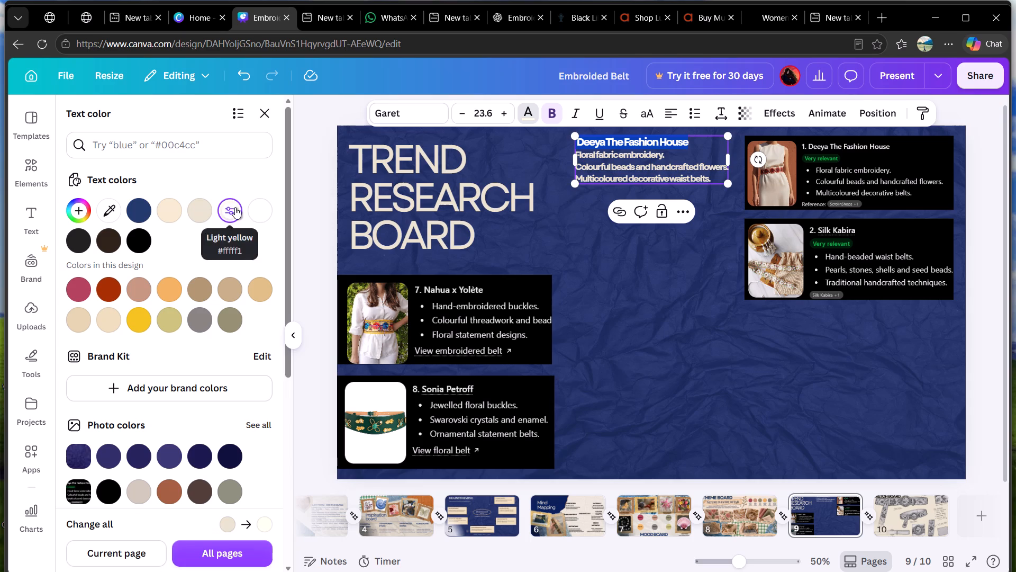
click(617, 328)
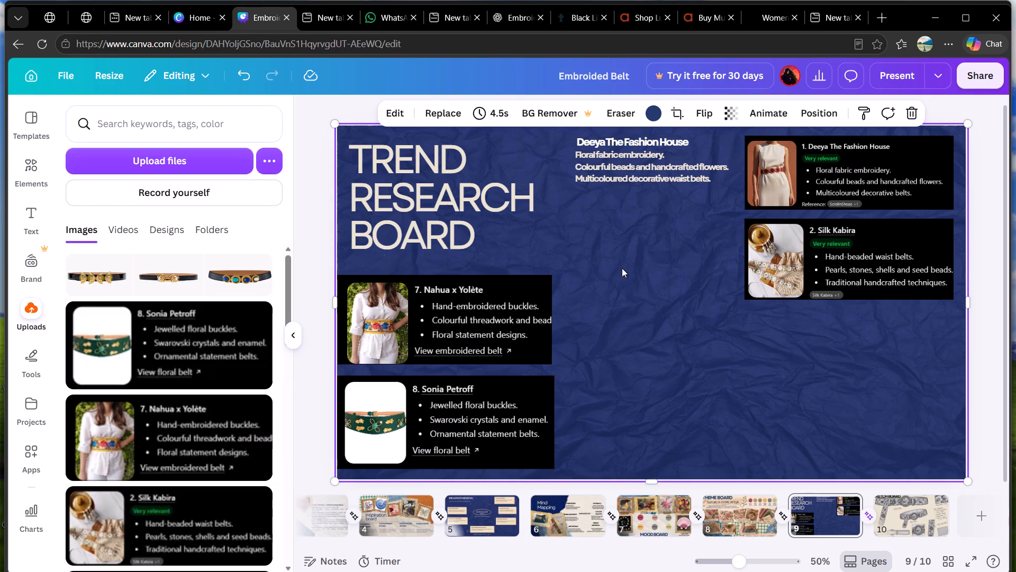
click(685, 309)
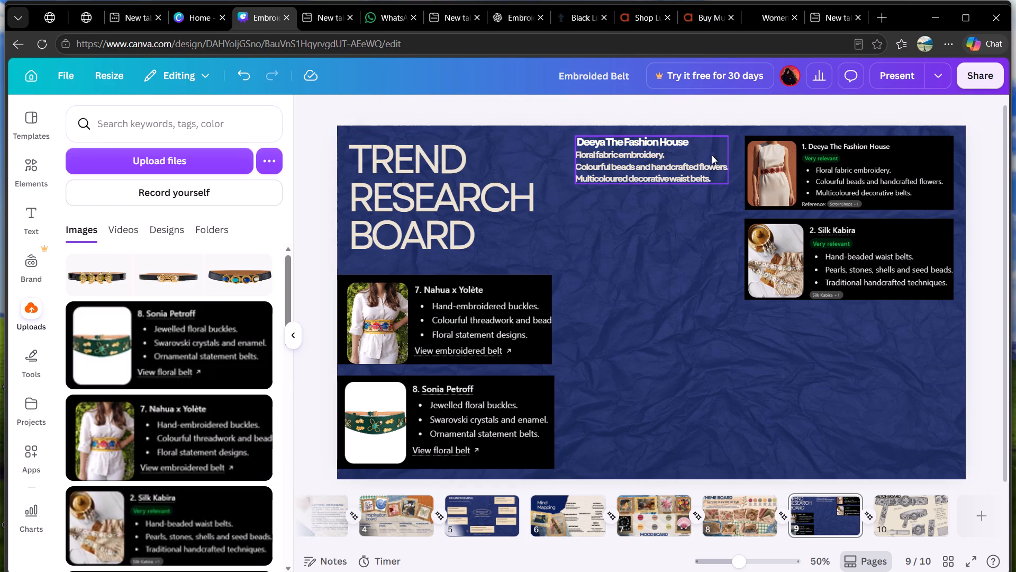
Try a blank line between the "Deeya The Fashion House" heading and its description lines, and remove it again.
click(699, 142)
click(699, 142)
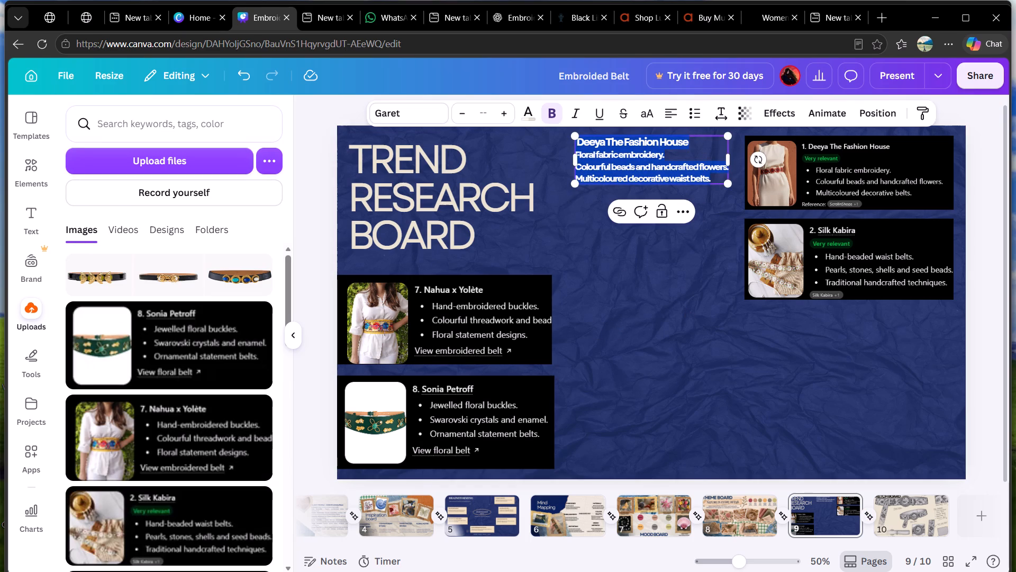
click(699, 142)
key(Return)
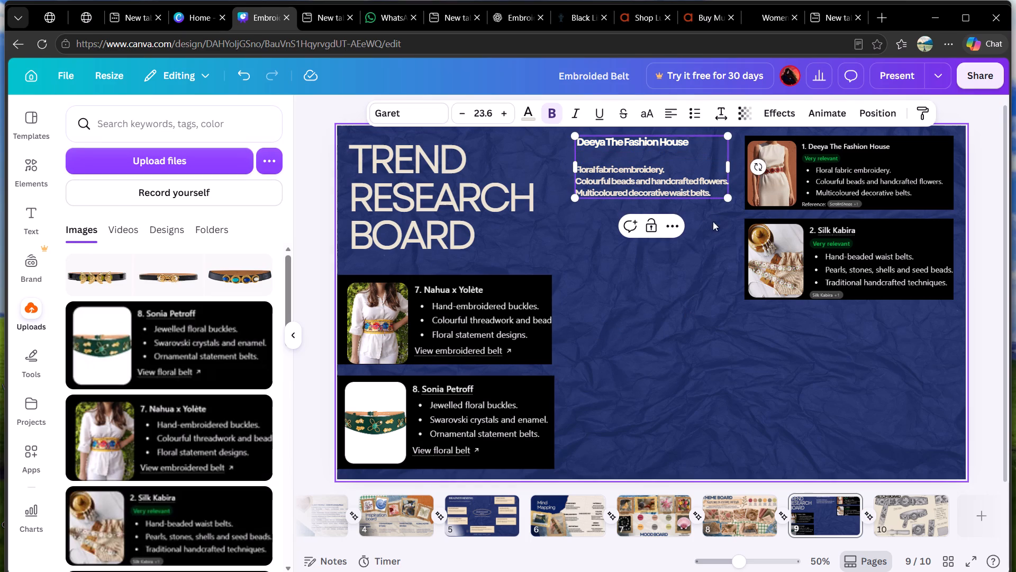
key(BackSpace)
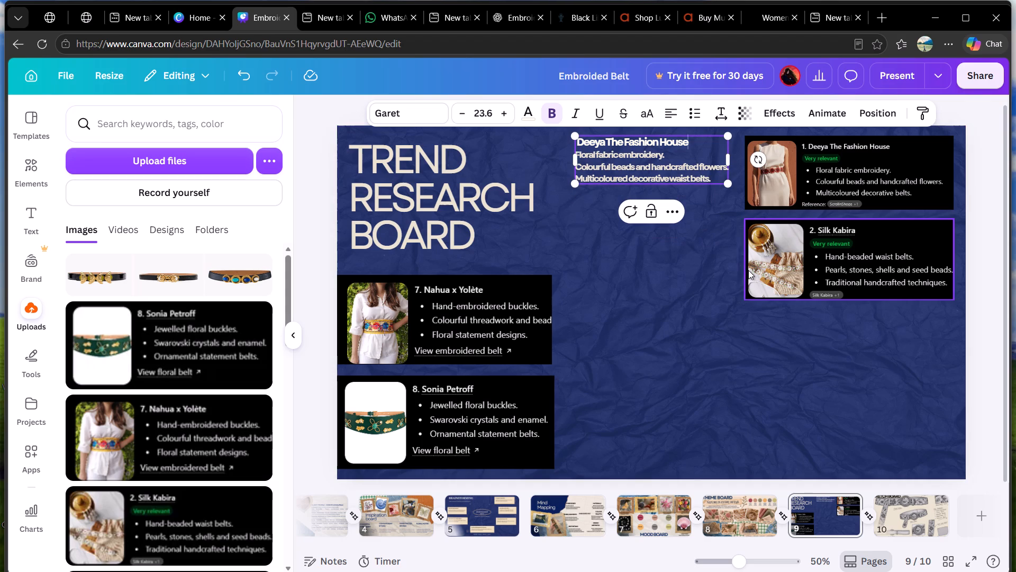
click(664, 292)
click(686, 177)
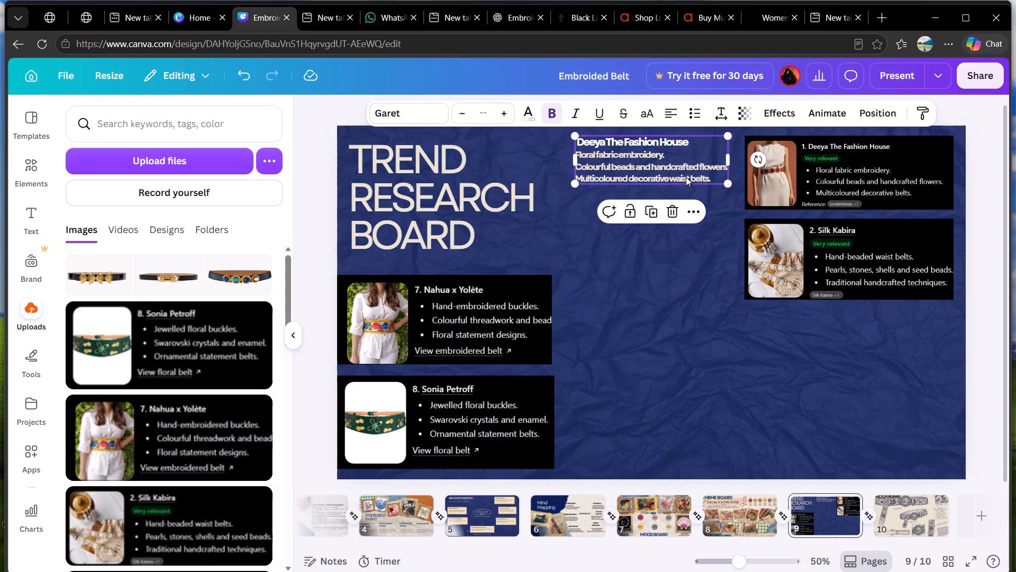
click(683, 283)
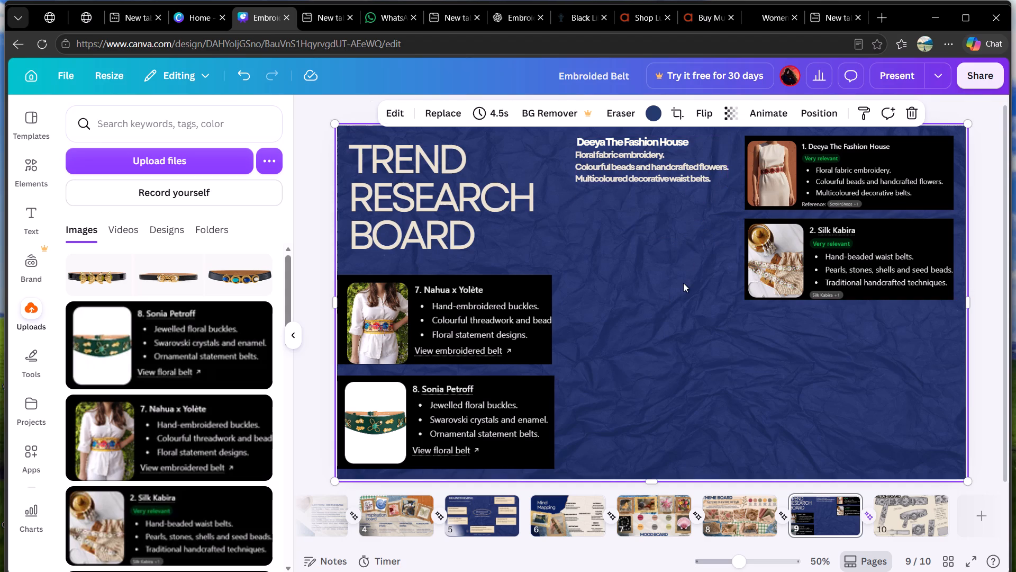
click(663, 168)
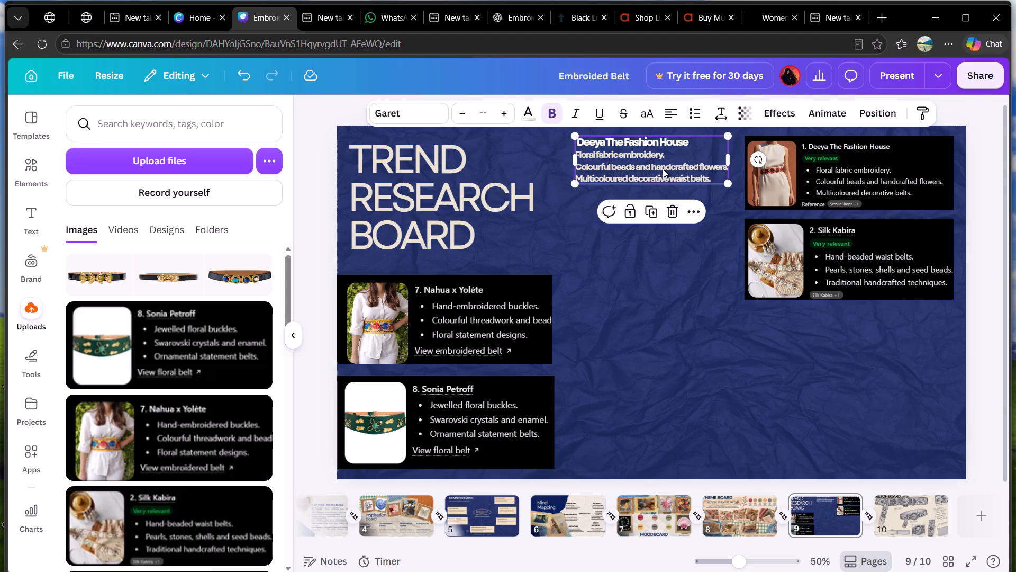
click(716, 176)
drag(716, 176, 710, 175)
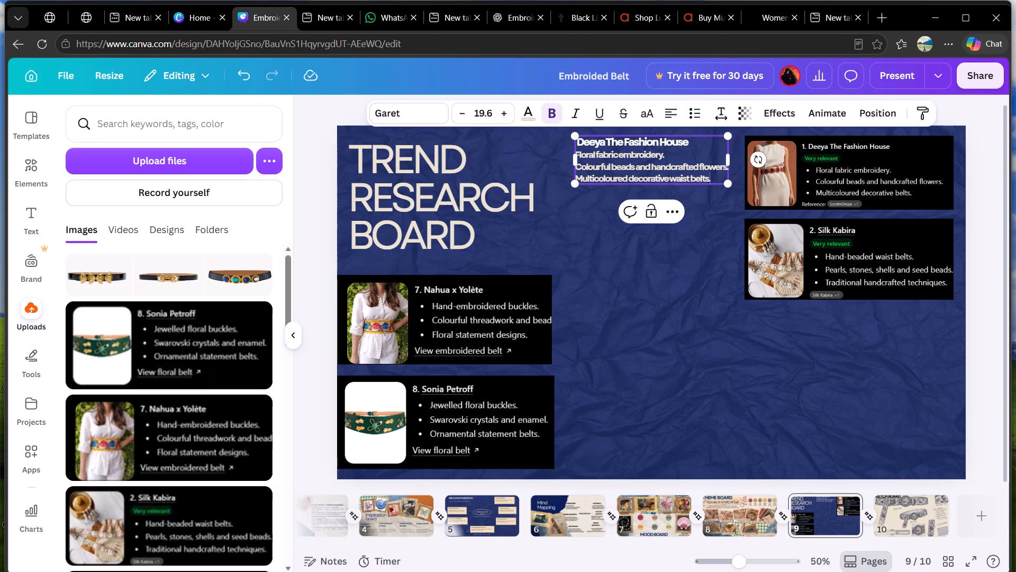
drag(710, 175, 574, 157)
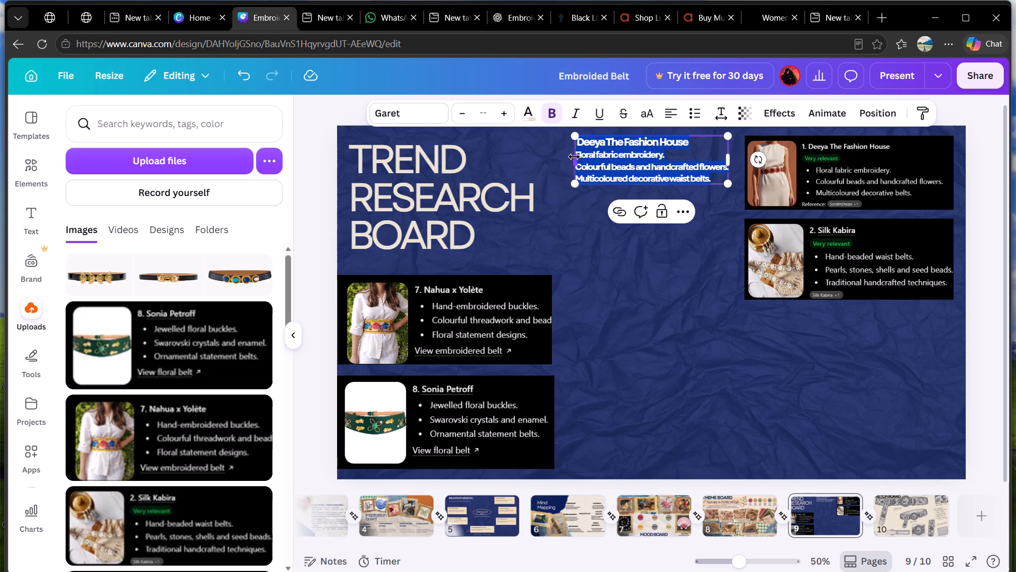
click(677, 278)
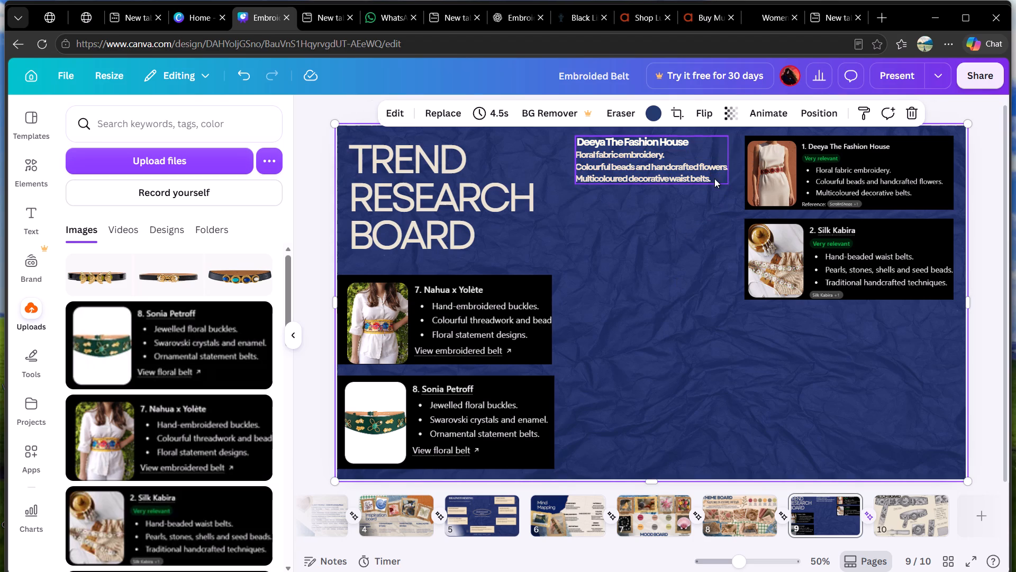
Move the Deeya text block slightly closer to the Deeya product card, keeping its top near the card's top.
click(713, 178)
drag(713, 178, 716, 183)
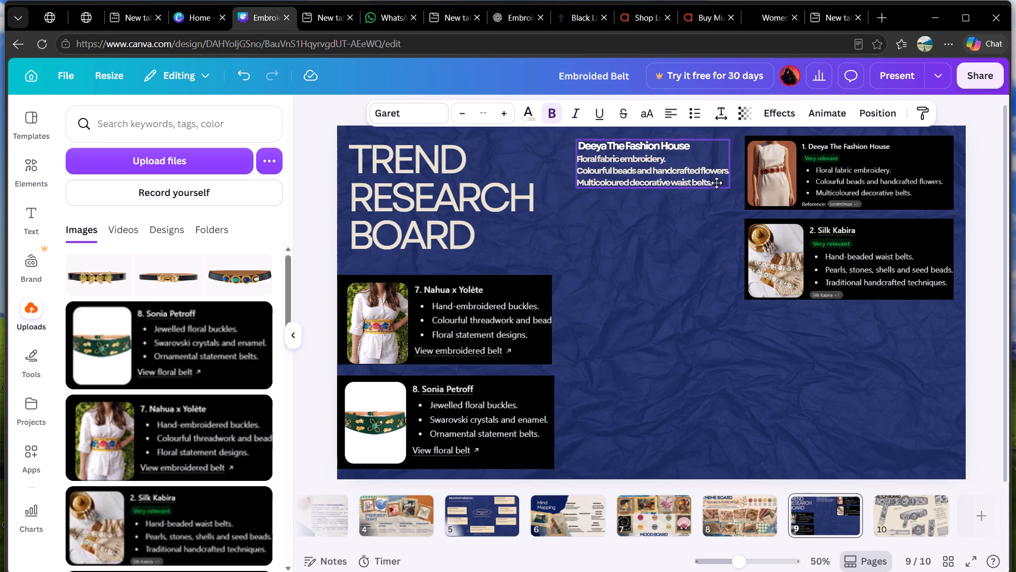
drag(716, 183, 718, 182)
Reduce the font size of only the three description lines under "Deeya The Fashion House" to 18.6.
click(720, 180)
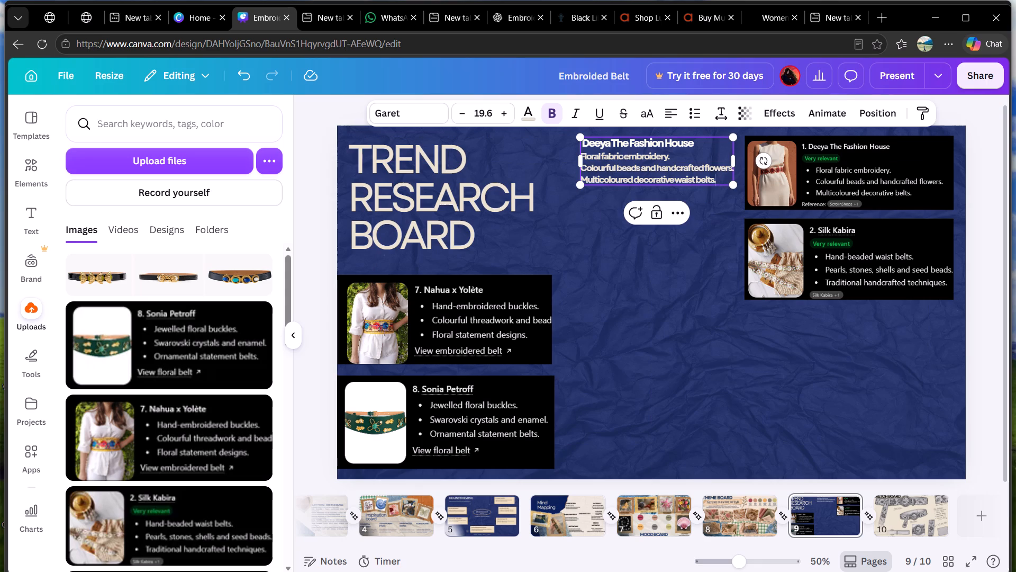
drag(720, 180, 582, 157)
click(461, 109)
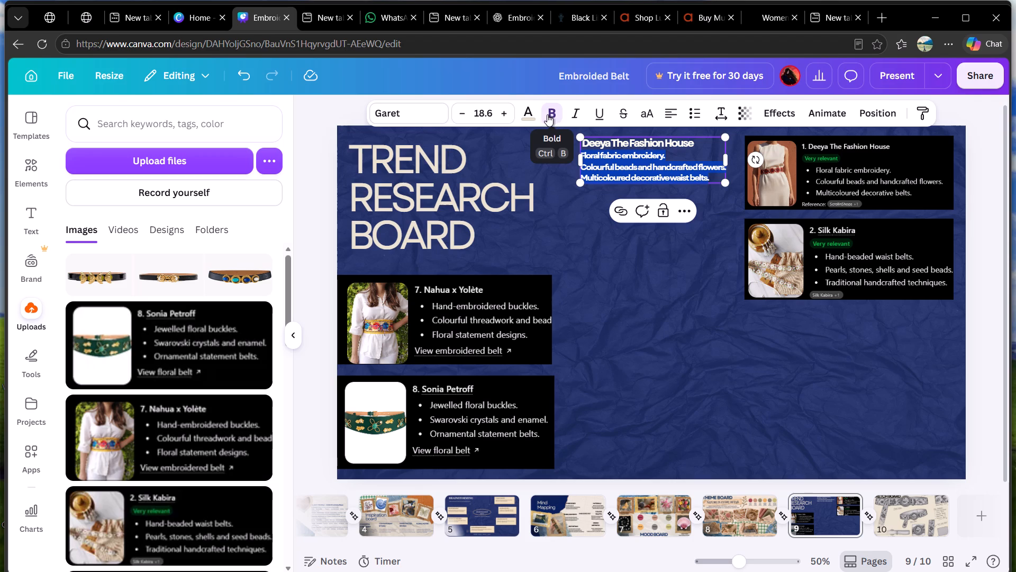
Set the text colour of the three Deeya description lines to black.
click(526, 113)
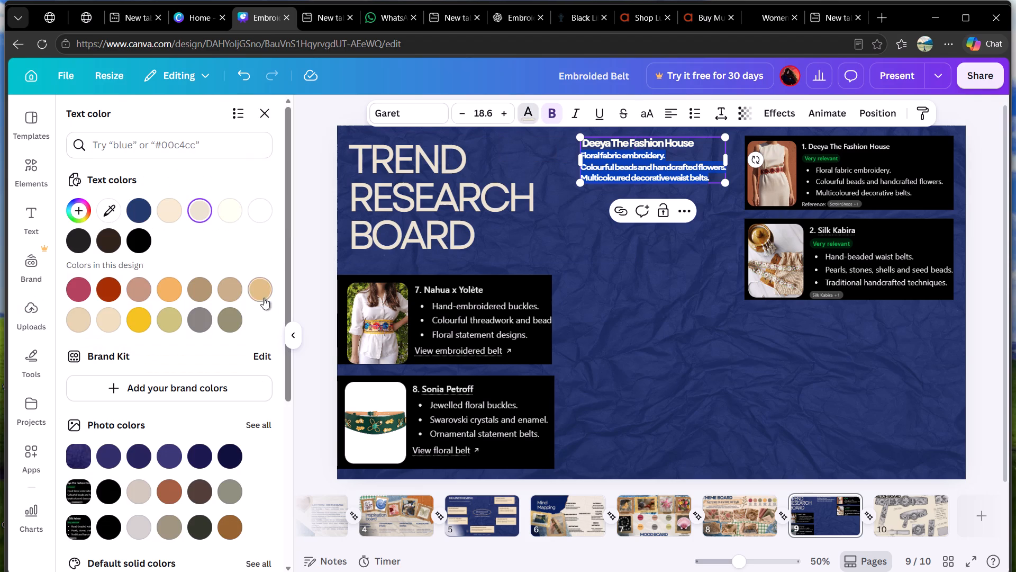
click(140, 239)
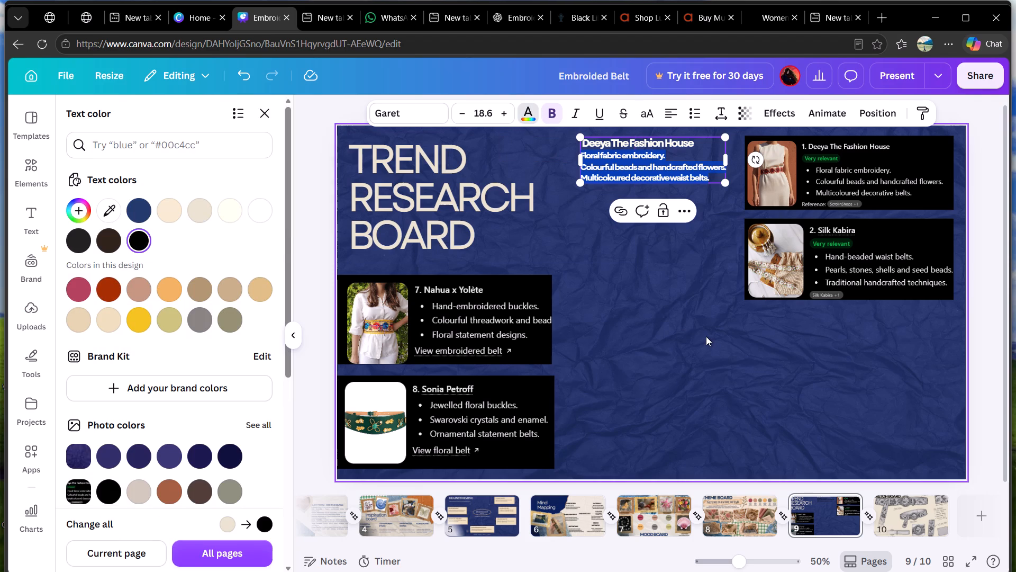
click(706, 336)
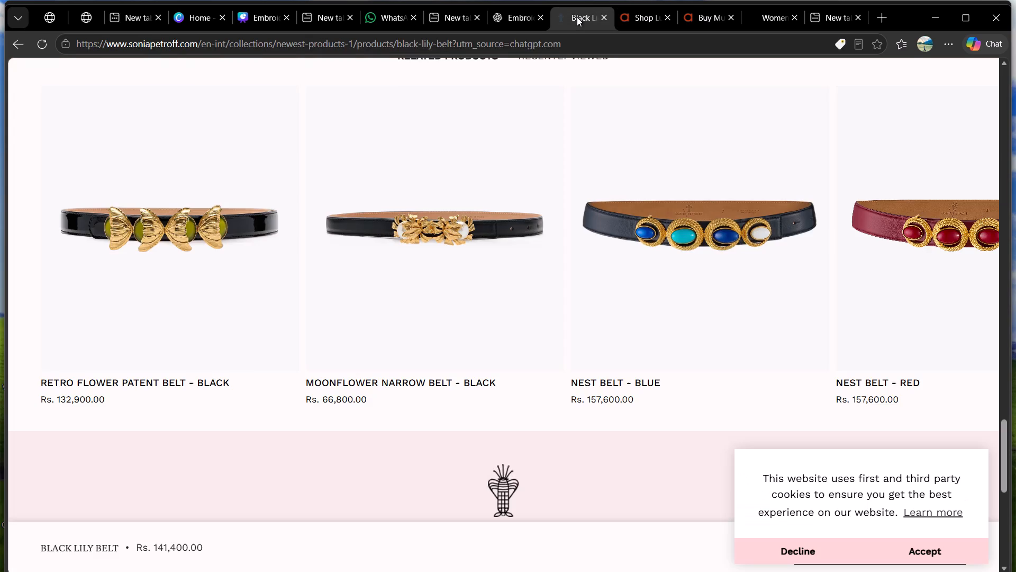
click(329, 21)
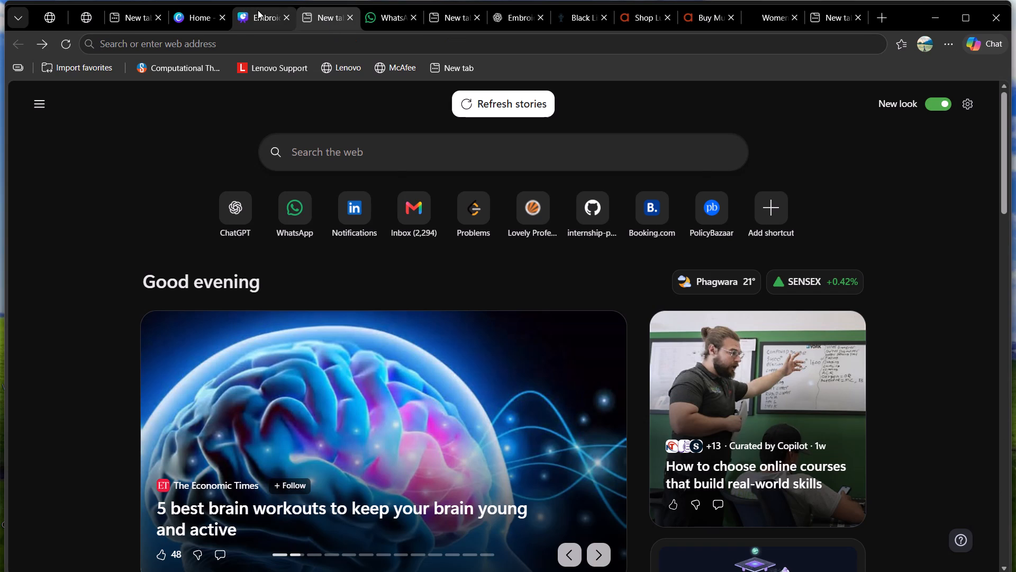
click(258, 10)
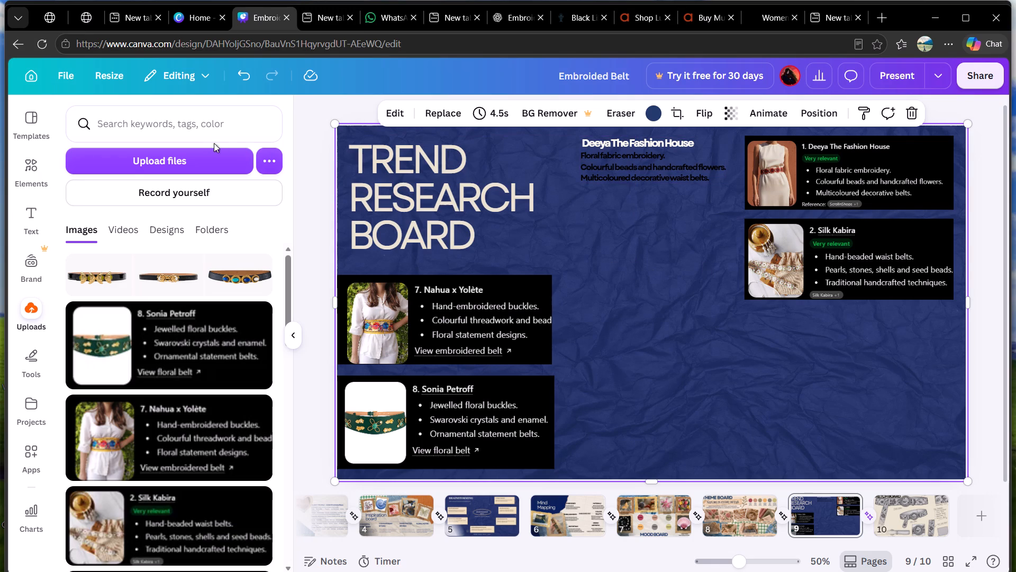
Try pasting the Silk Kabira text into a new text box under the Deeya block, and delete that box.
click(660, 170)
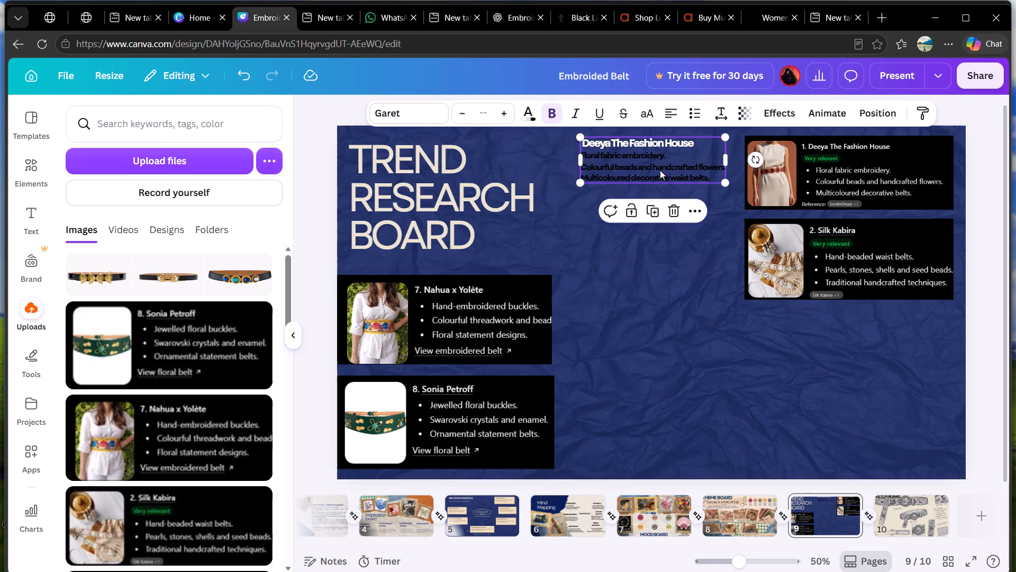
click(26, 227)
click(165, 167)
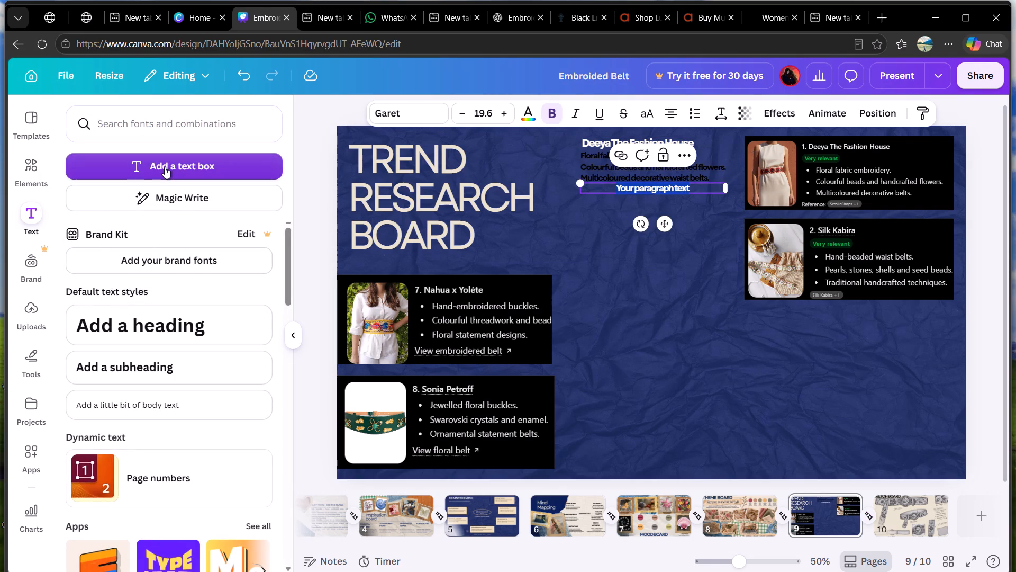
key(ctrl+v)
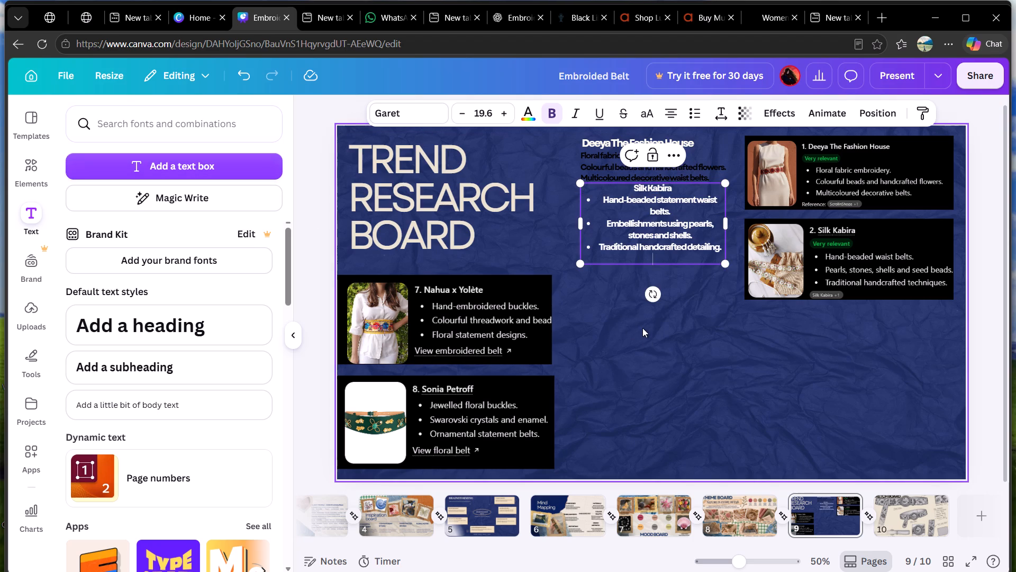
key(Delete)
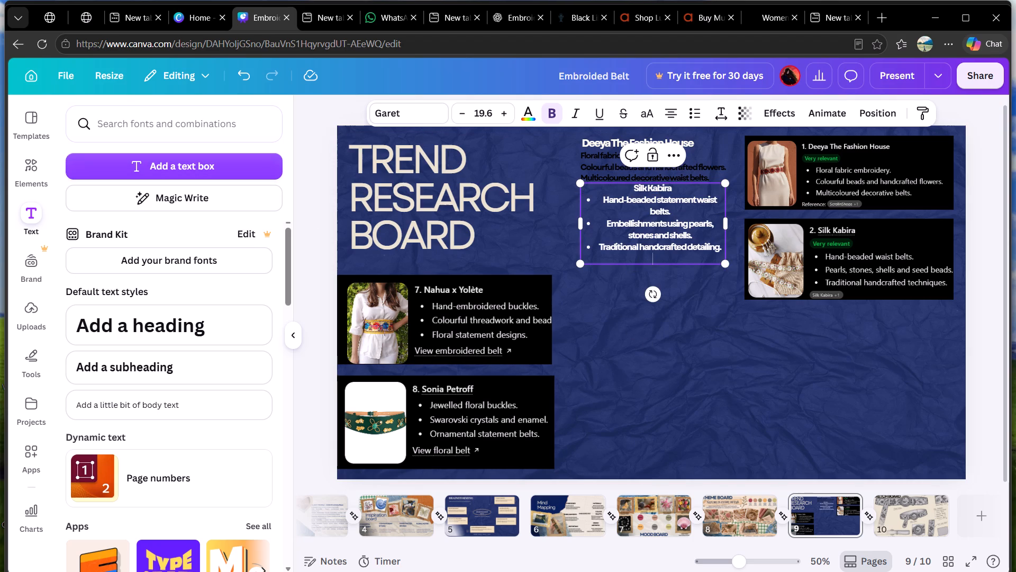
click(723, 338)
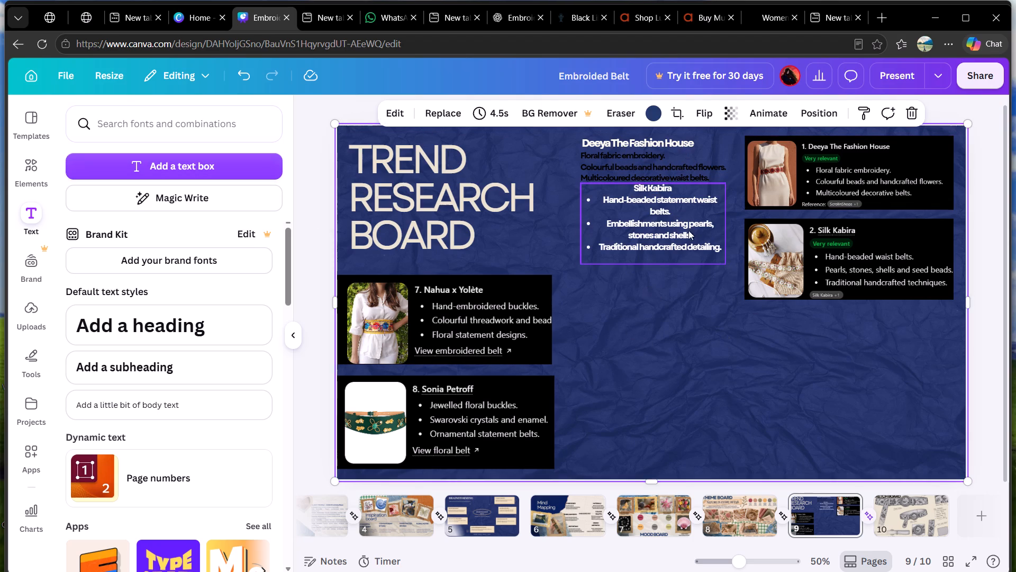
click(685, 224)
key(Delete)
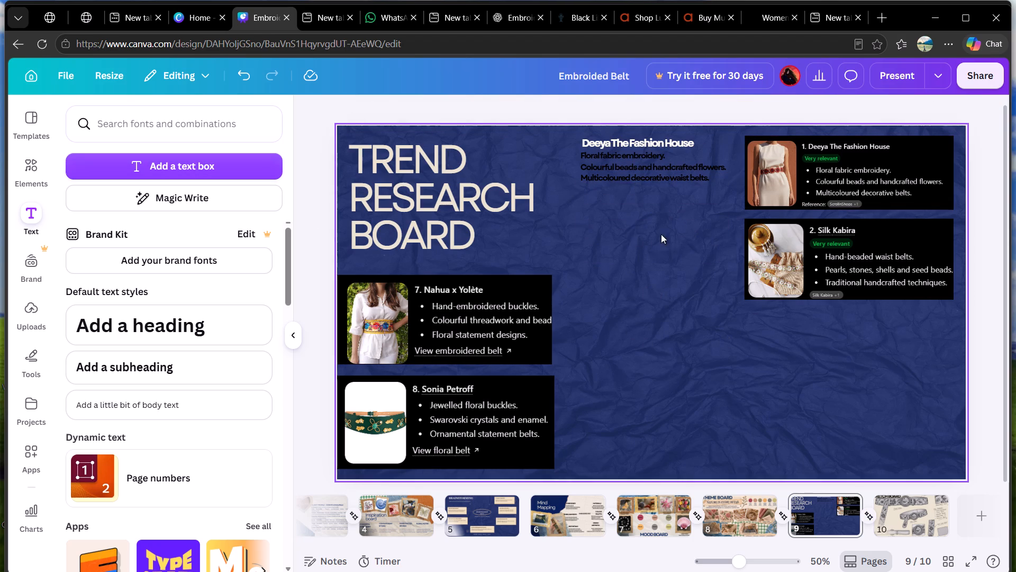
Paste the Silk Kabira text directly onto the page as its own block and move it below the Deeya text block.
click(623, 238)
key(ctrl+v)
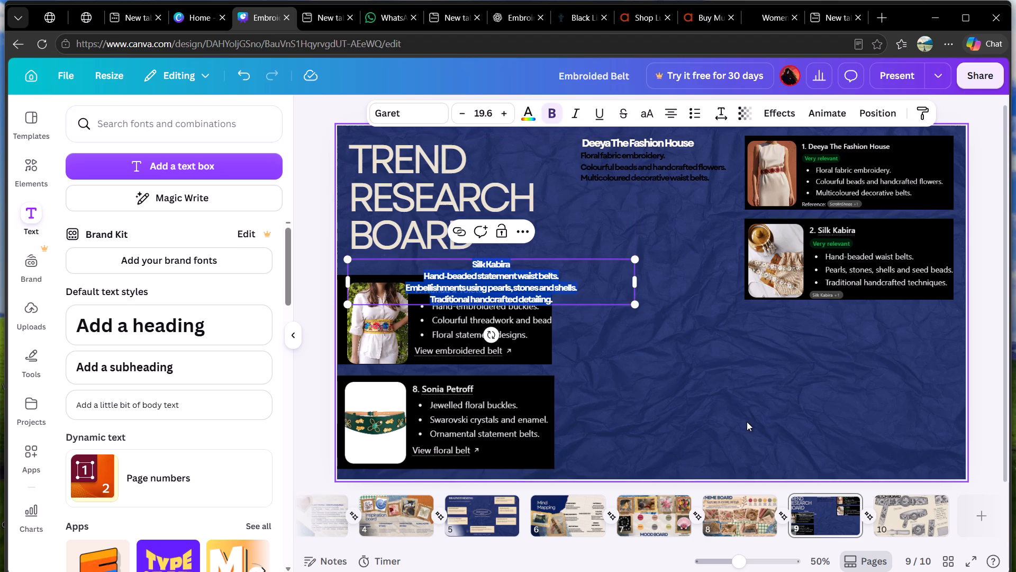
click(747, 422)
drag(530, 272, 684, 224)
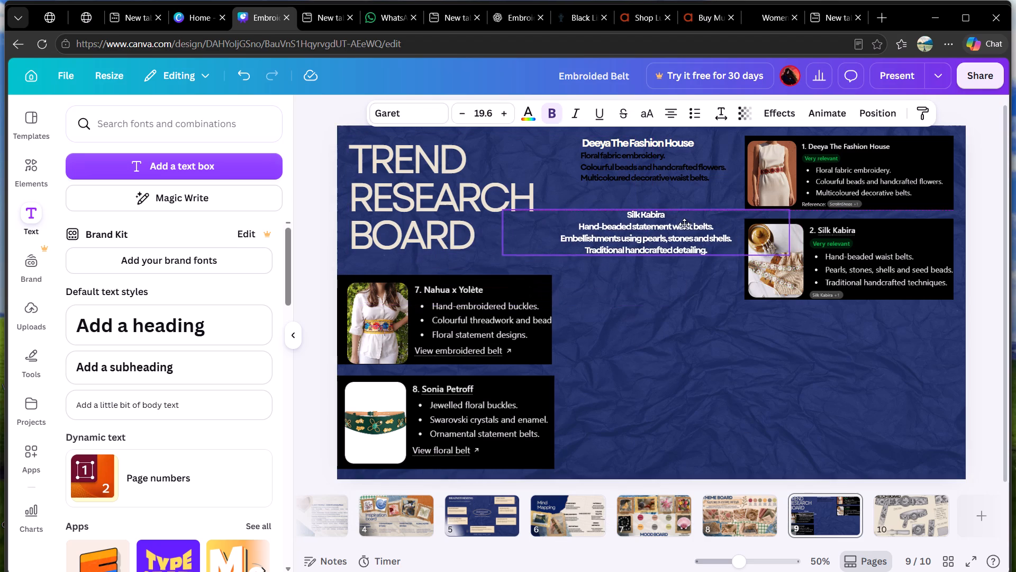
drag(684, 224, 672, 221)
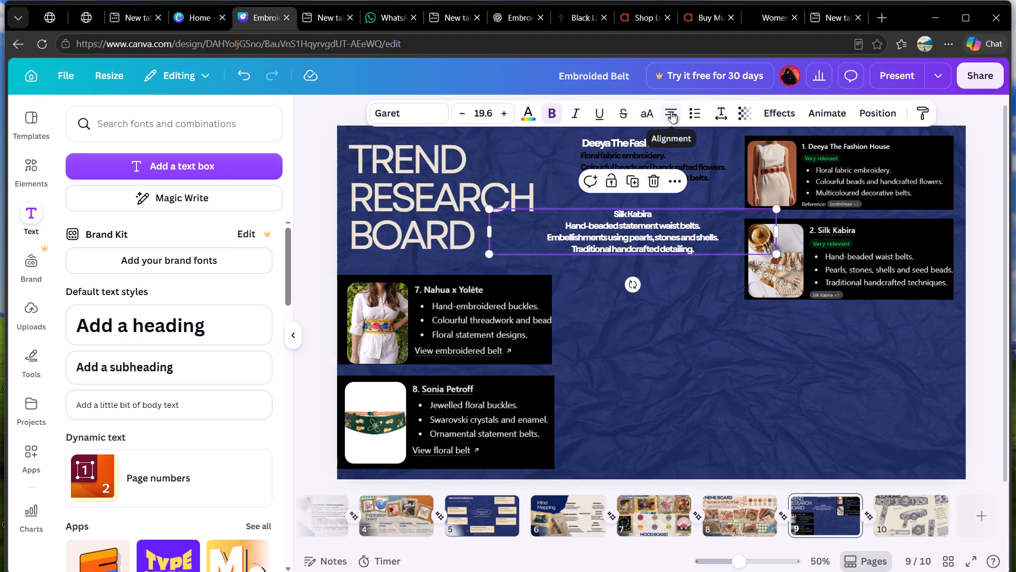
Left-align the text of the Silk Kabira block.
click(671, 112)
click(724, 356)
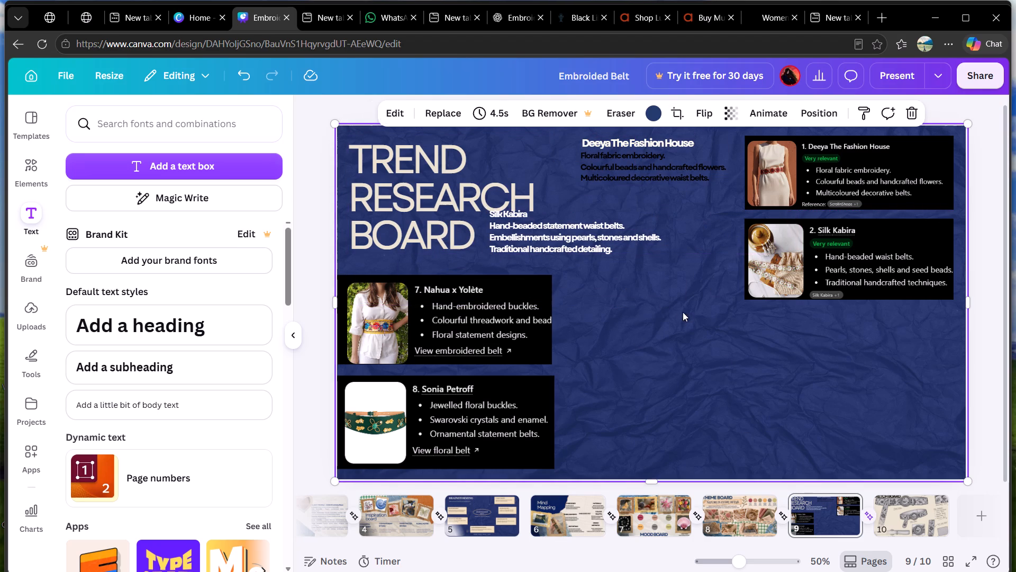
Scale the Silk Kabira text block down to font size 18.8.
drag(598, 250, 628, 261)
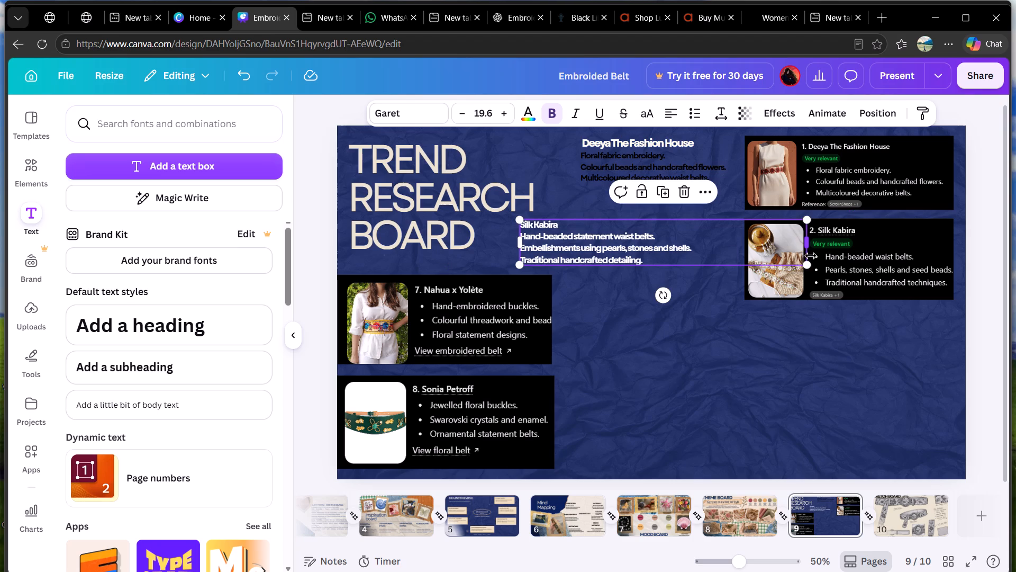
drag(811, 266, 794, 269)
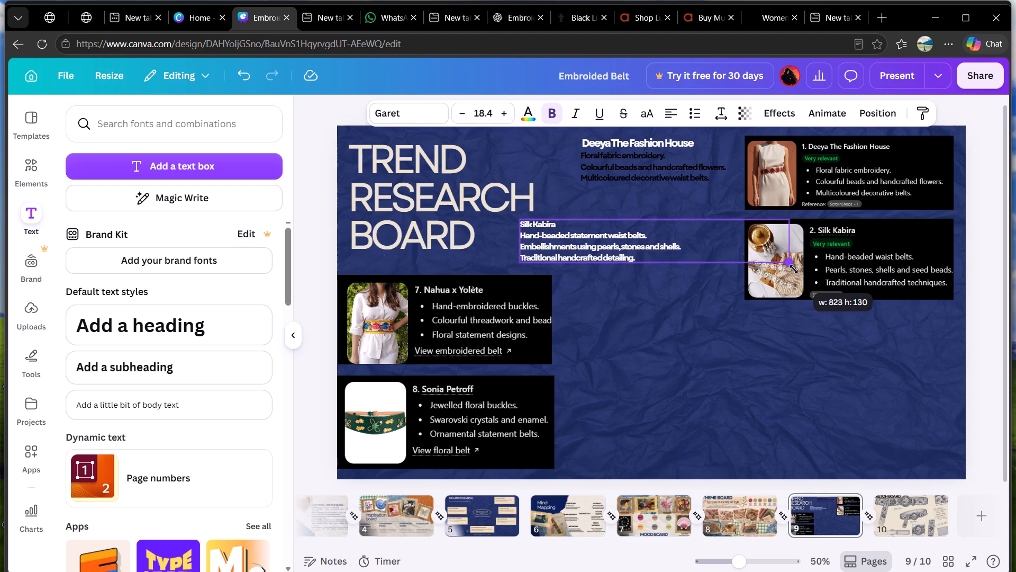
drag(794, 269, 797, 271)
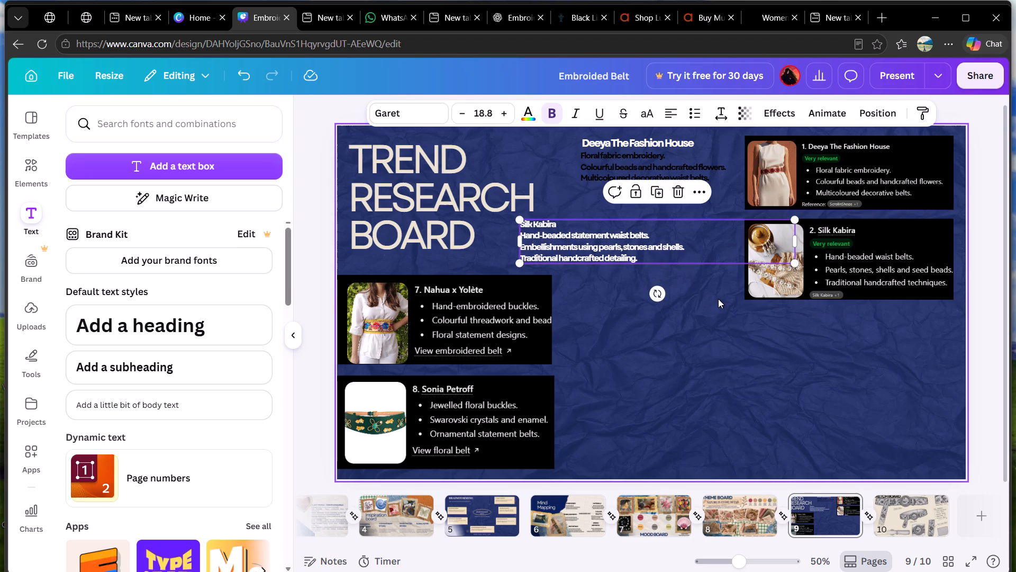
click(718, 299)
Move the Silk Kabira text block beside its product card, lining its left edge up with the Deeya text block.
drag(630, 243, 699, 236)
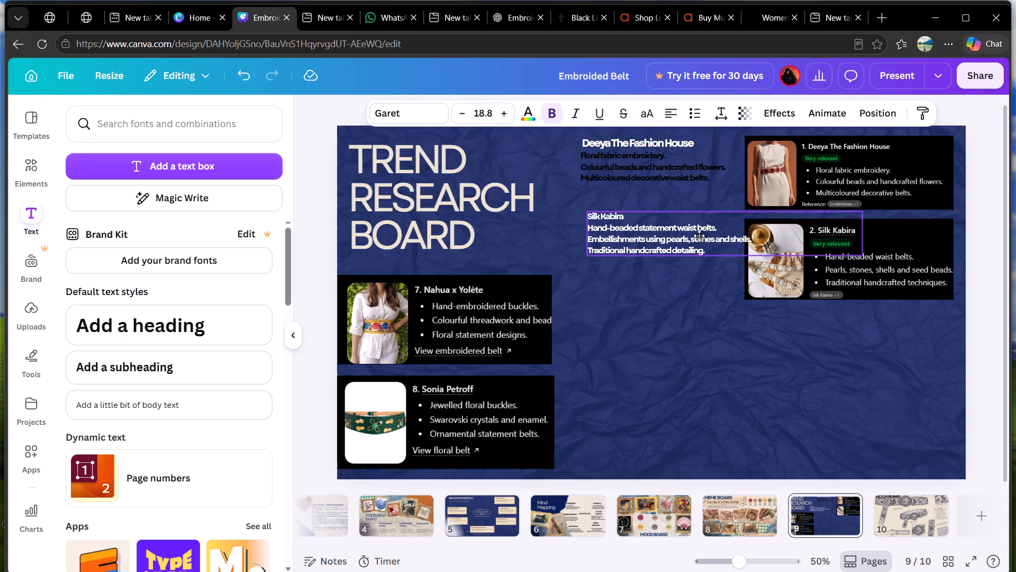
drag(699, 236, 691, 234)
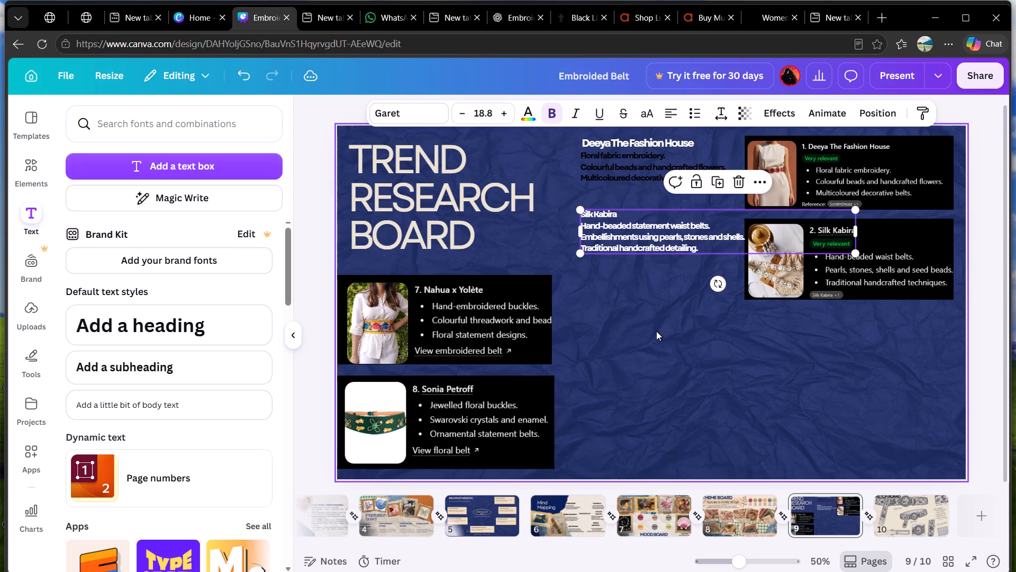
Enlarge the Silk Kabira heading line to font size 23.8, using the Deeya The Fashion House heading as the size reference.
click(652, 333)
click(626, 142)
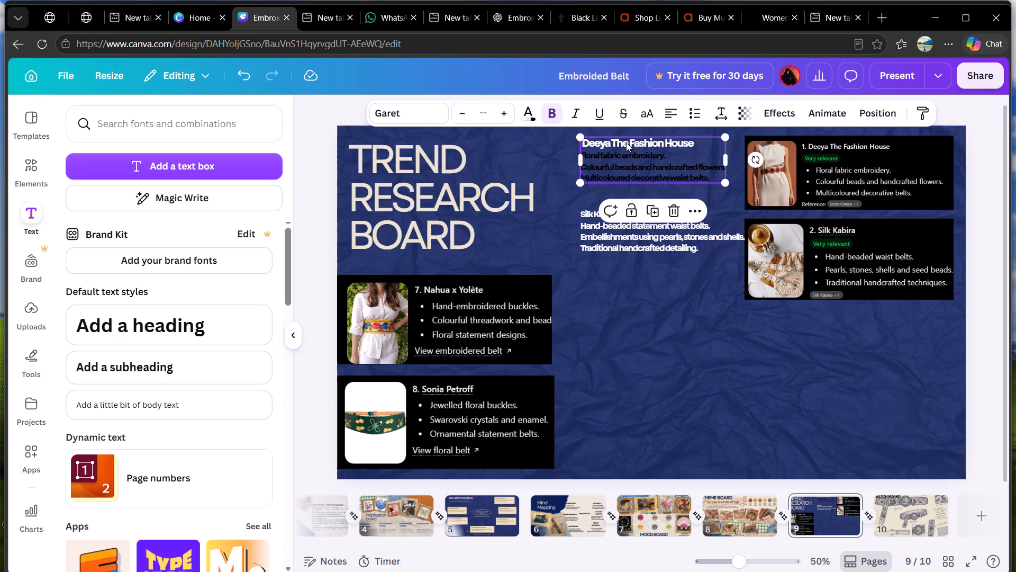
click(626, 142)
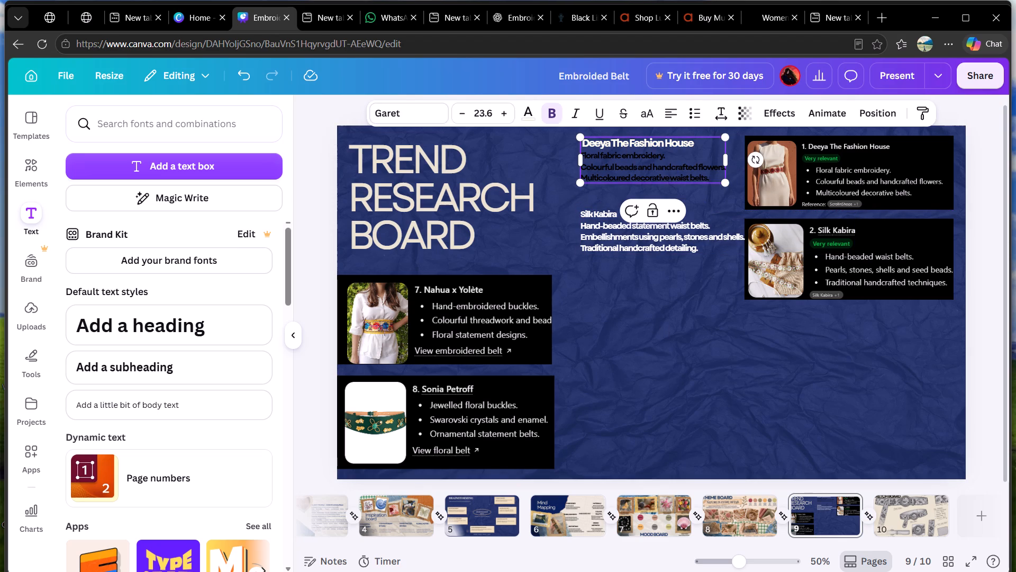
click(672, 348)
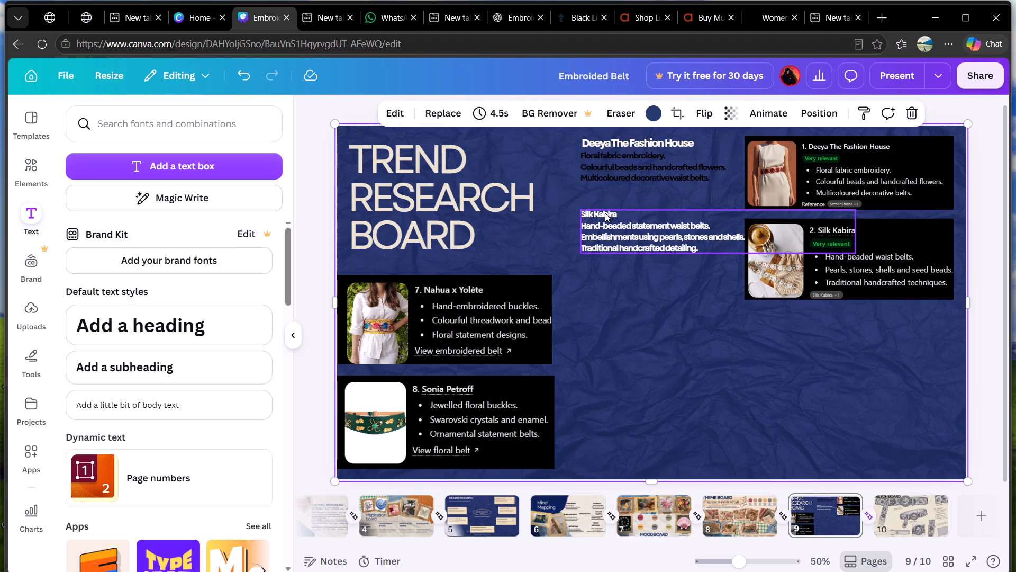
click(605, 213)
click(621, 213)
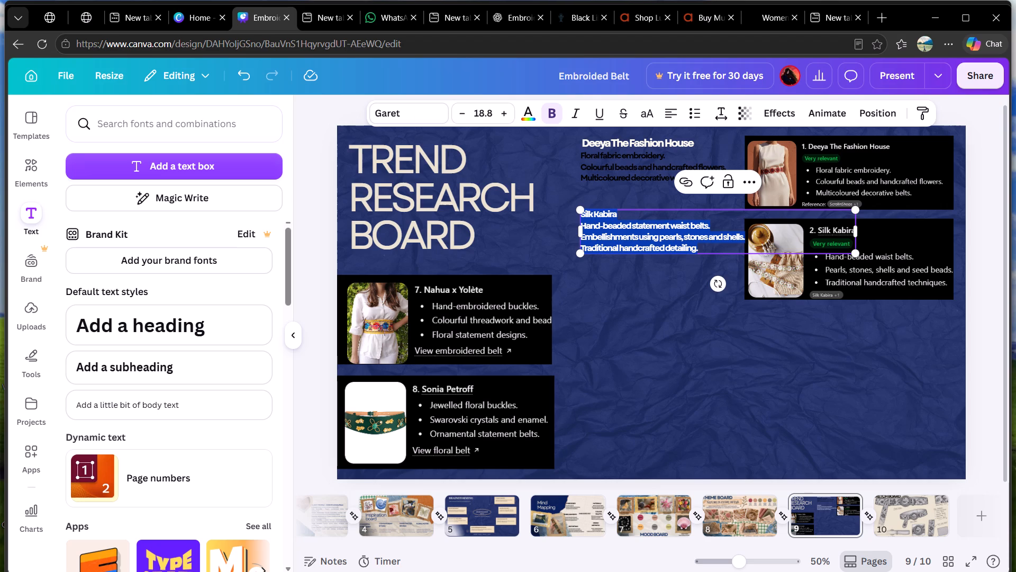
click(621, 213)
drag(621, 213, 578, 214)
triple_click(503, 111)
click(503, 111)
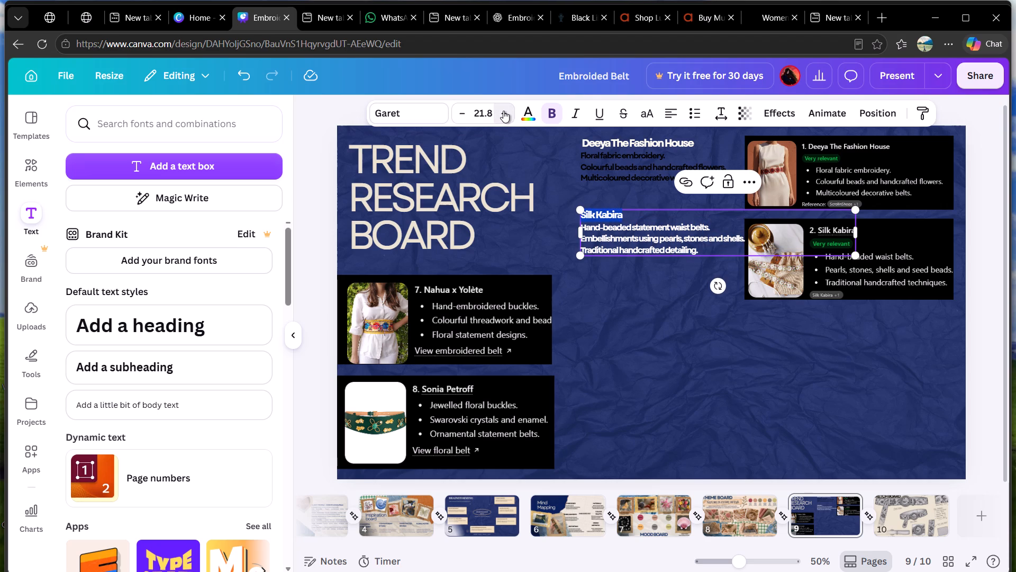
click(503, 111)
click(658, 369)
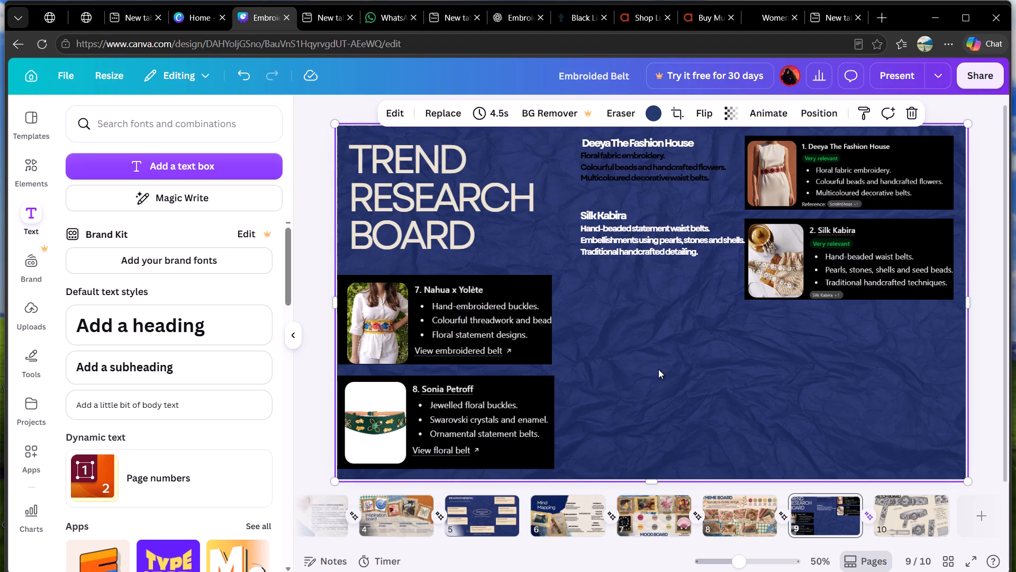
Recolour the three description lines under the Silk Kabira heading black (#000000).
click(691, 252)
click(691, 252)
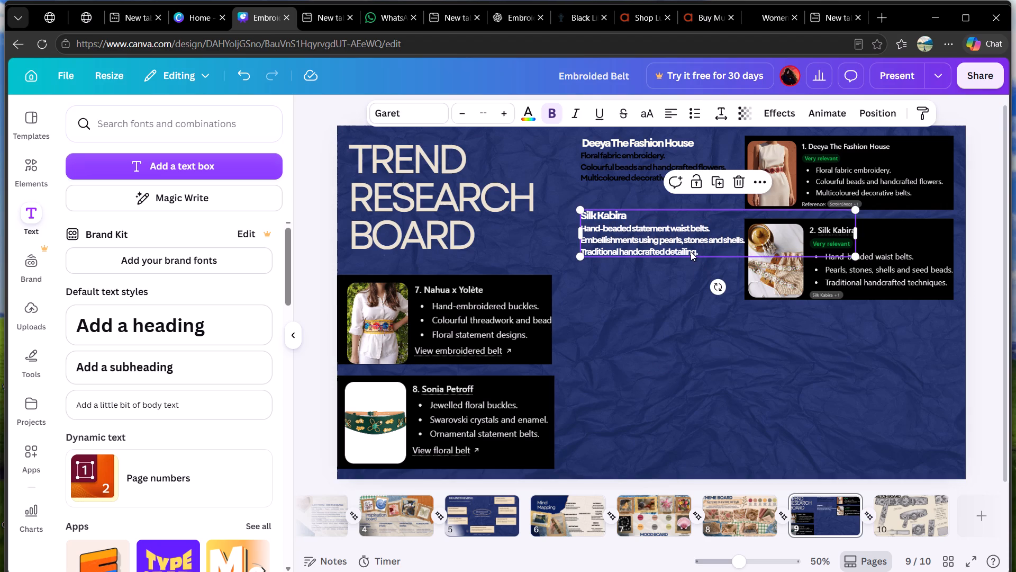
click(705, 252)
drag(705, 252, 579, 232)
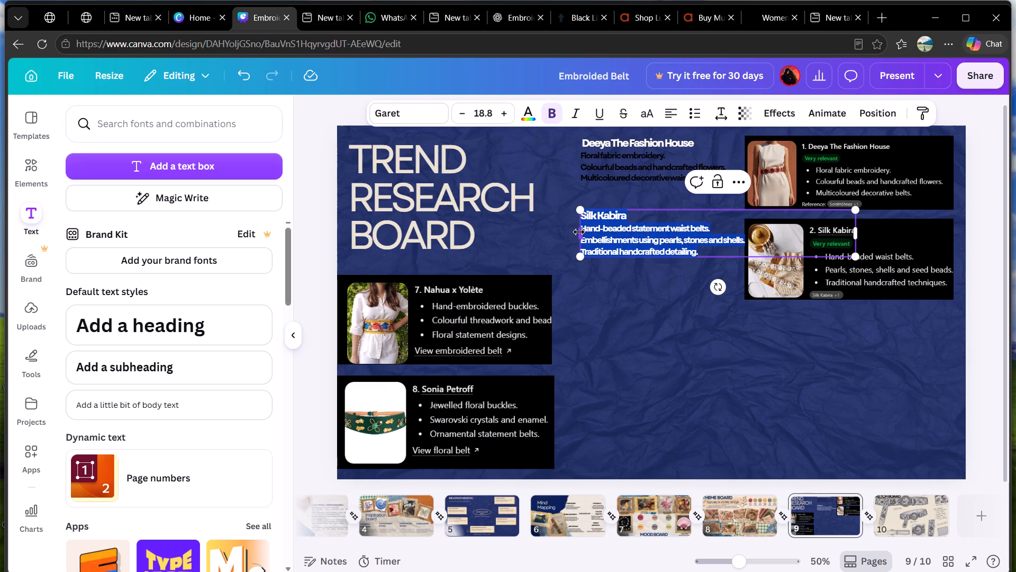
drag(579, 232, 582, 228)
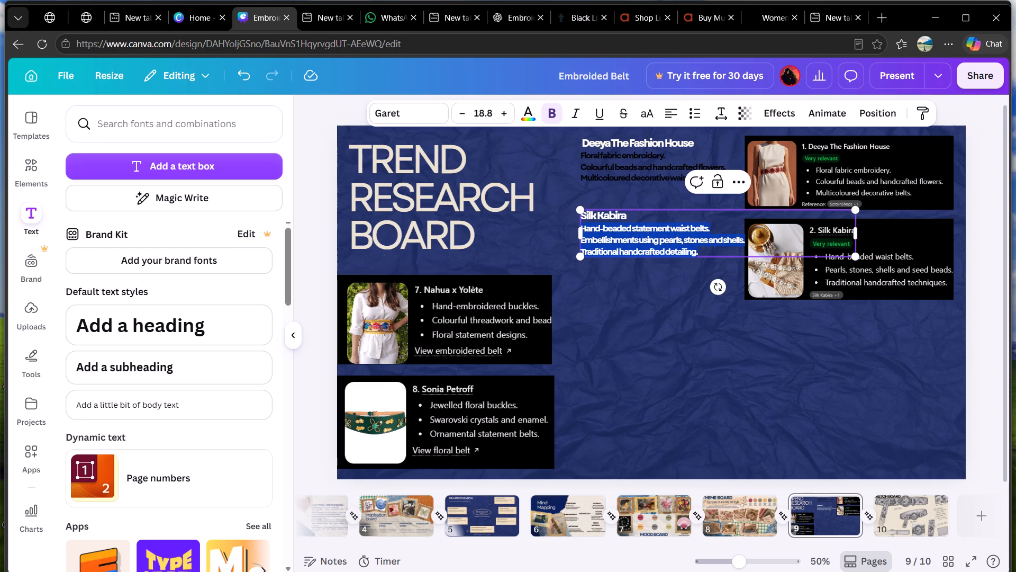
drag(582, 228, 583, 229)
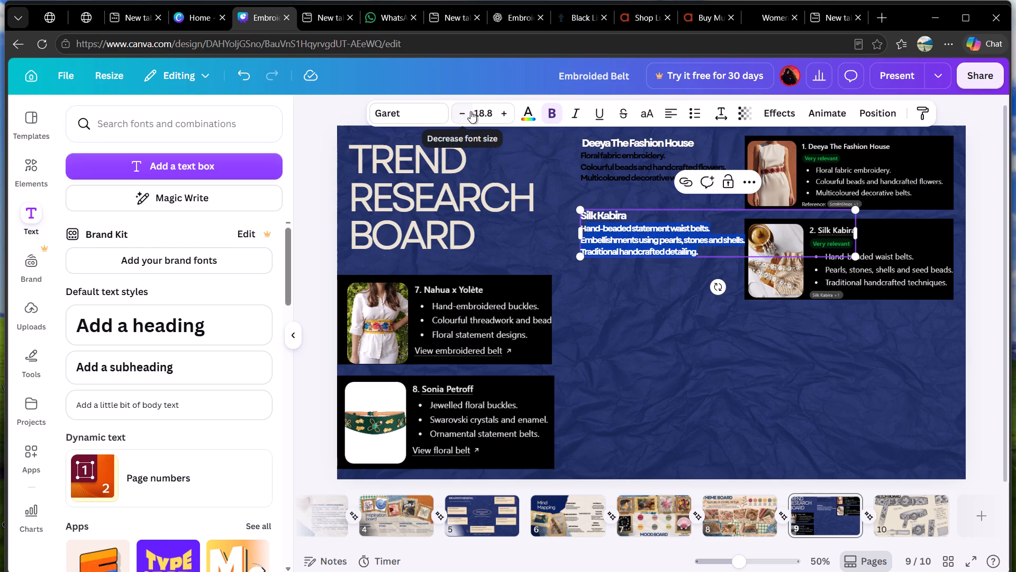
click(531, 114)
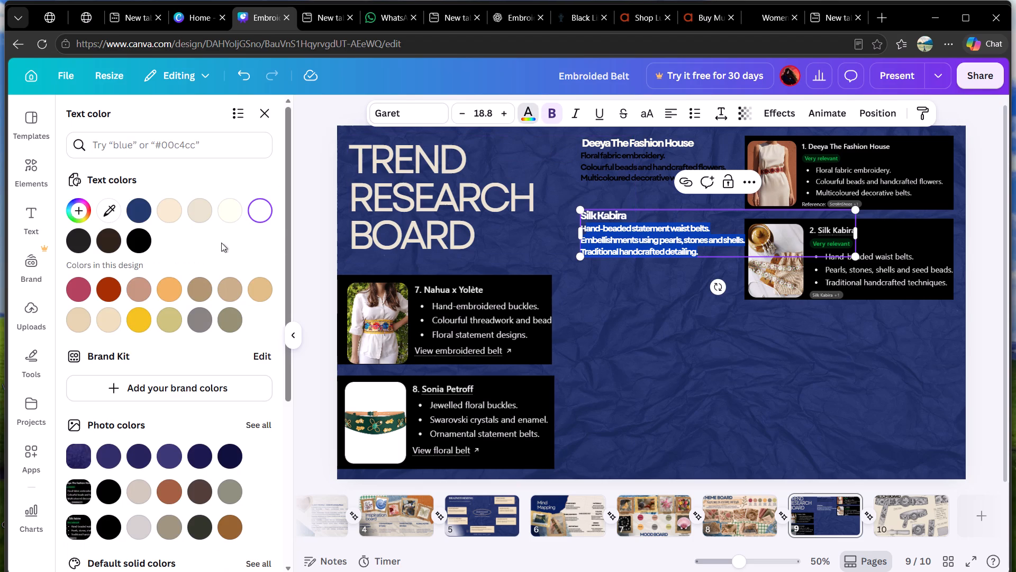
click(135, 238)
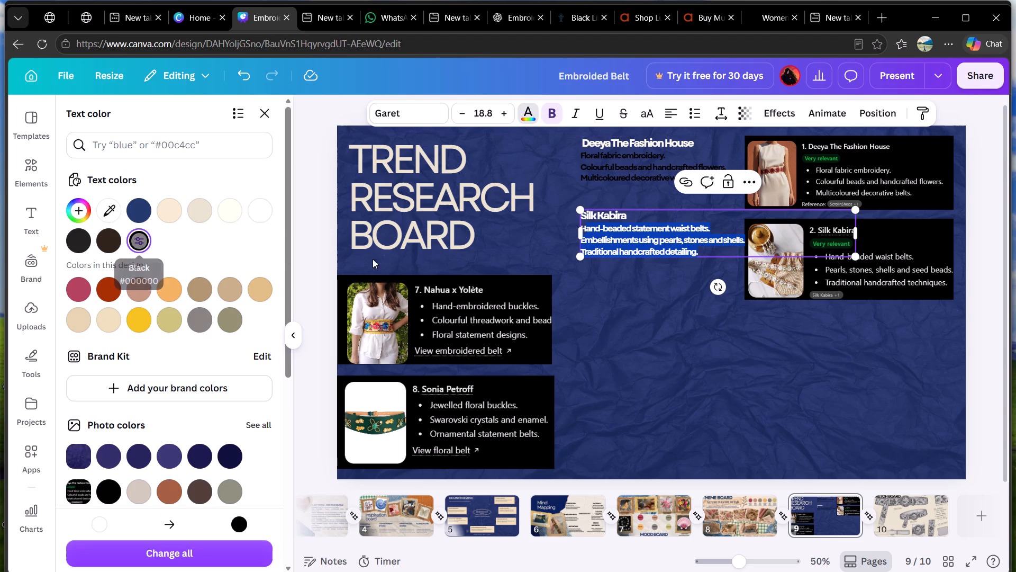
click(618, 306)
double_click(582, 229)
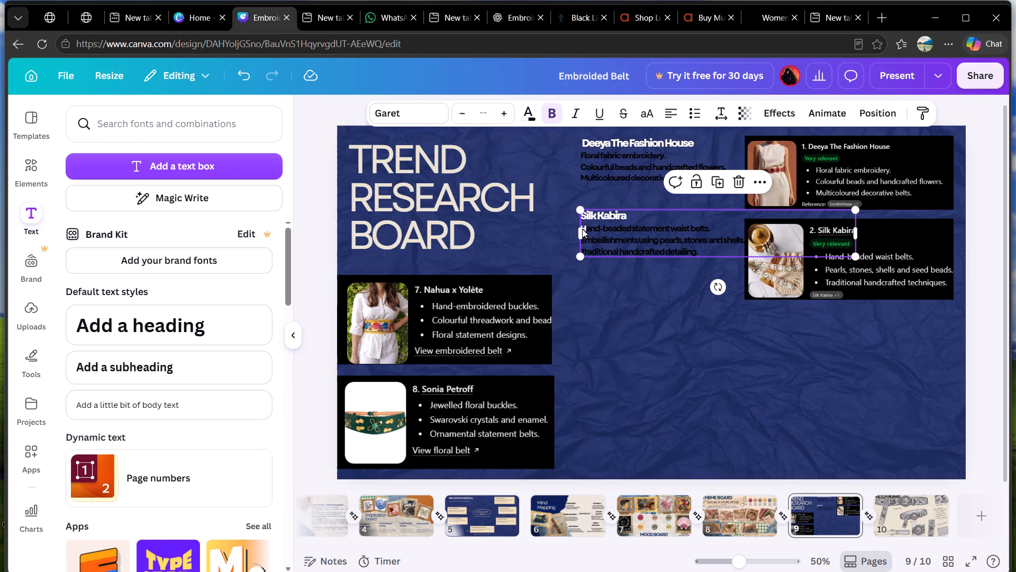
click(636, 220)
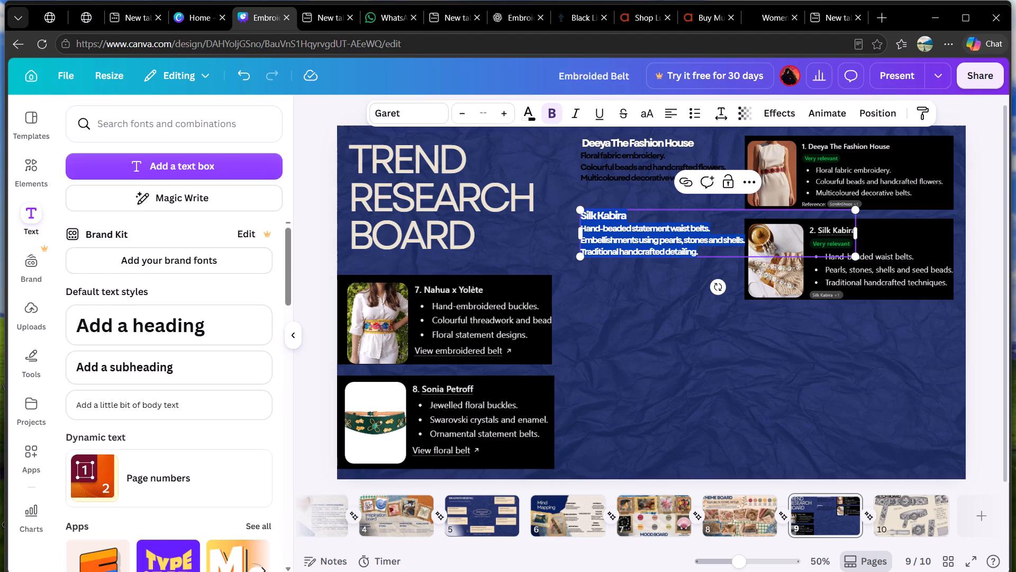
drag(582, 229, 674, 249)
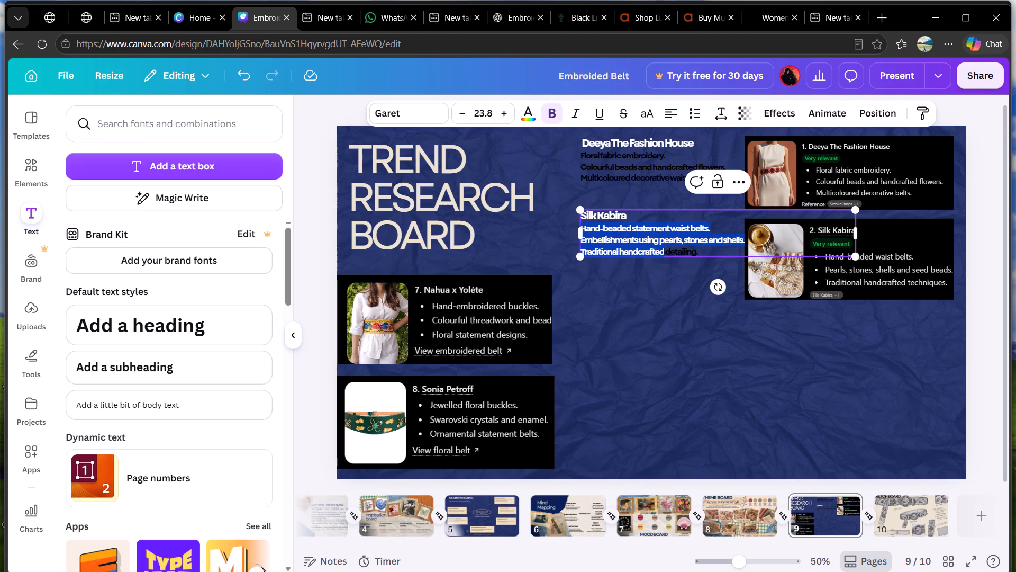
drag(674, 249, 700, 250)
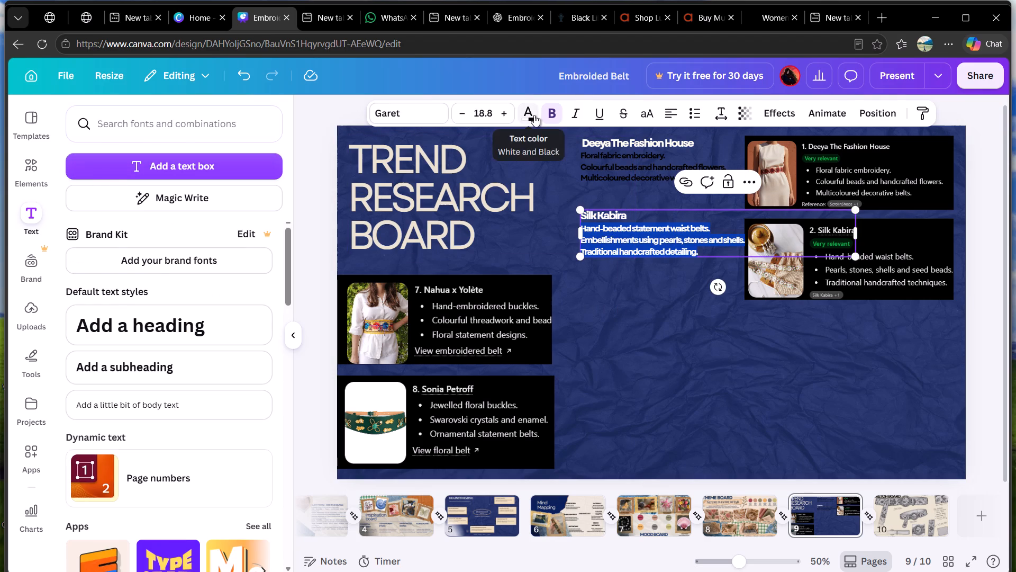
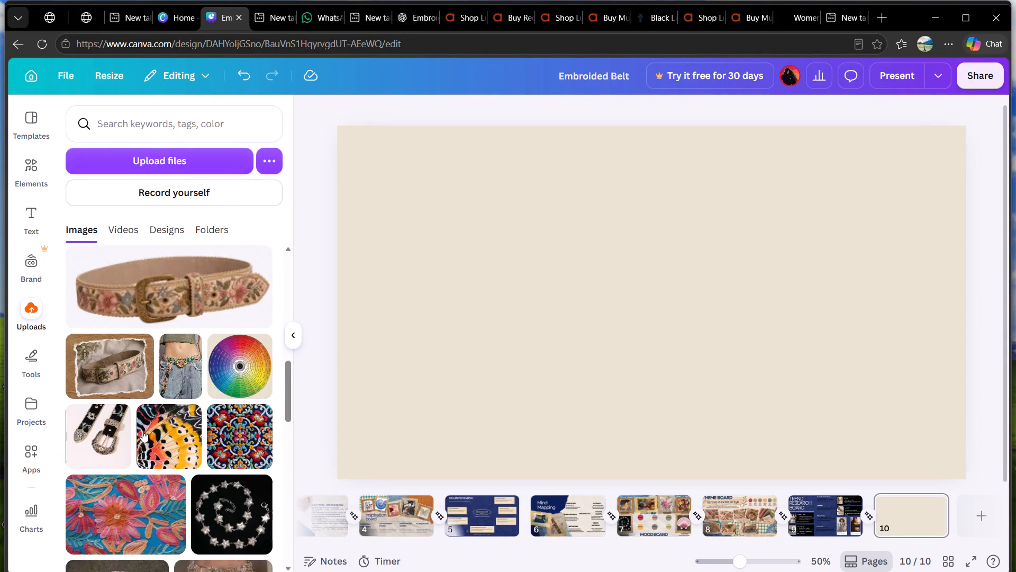
Place the uploaded black-and-white Embroidered Belt sketch sheet on blank page 10, aligned with the page's top edge.
scroll(142, 431, up, 5)
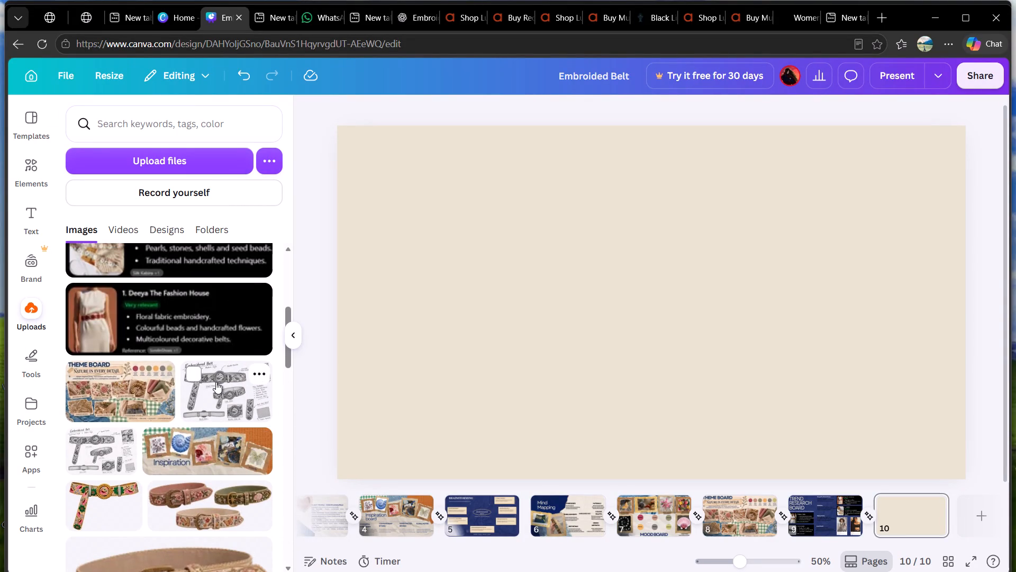
drag(216, 382, 478, 140)
drag(496, 262, 484, 276)
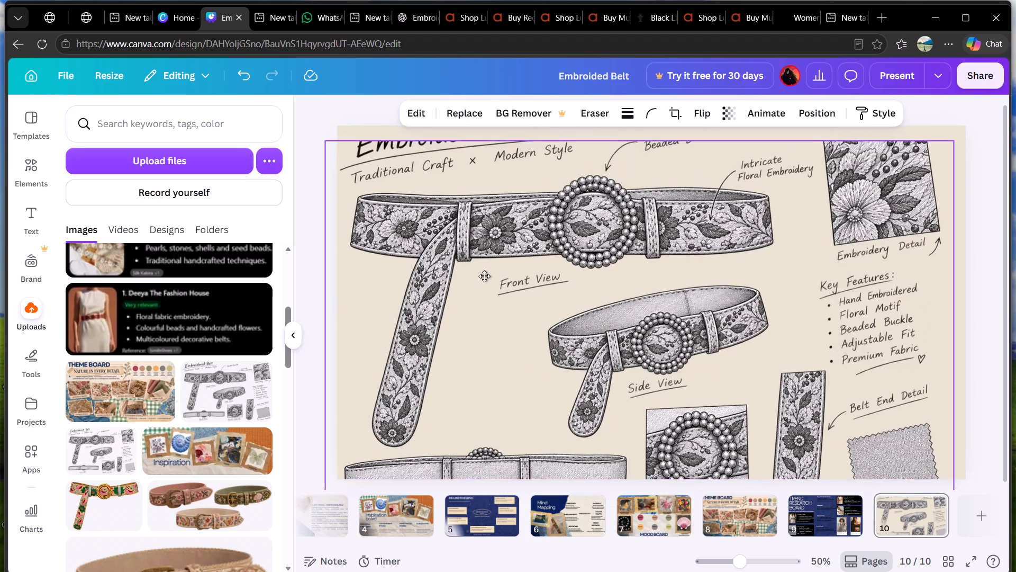
drag(484, 276, 486, 262)
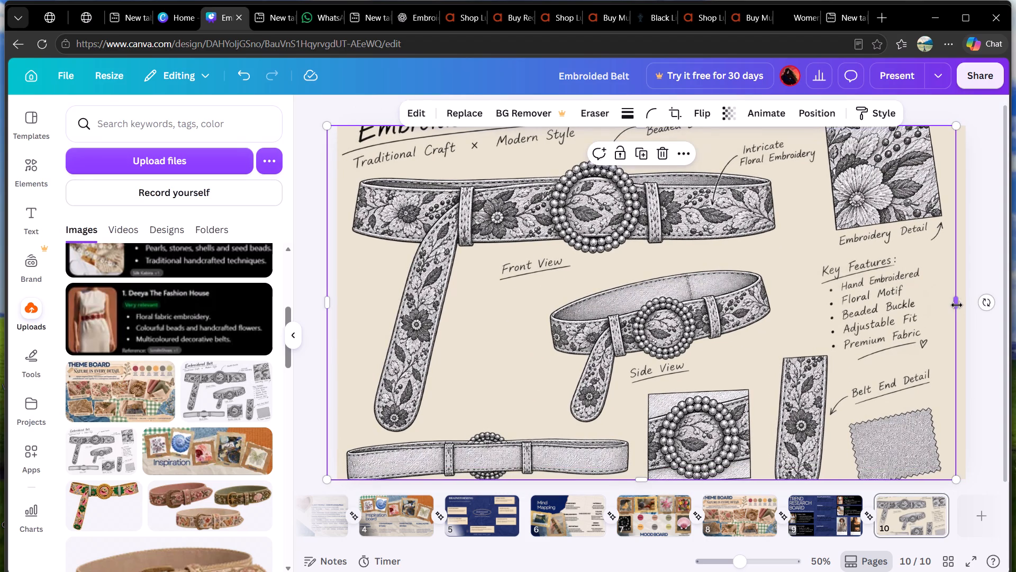
Adjust the sketch image's edges and enlarge it to about 2,009 by 1,092 so it spans the whole page.
drag(957, 303, 927, 281)
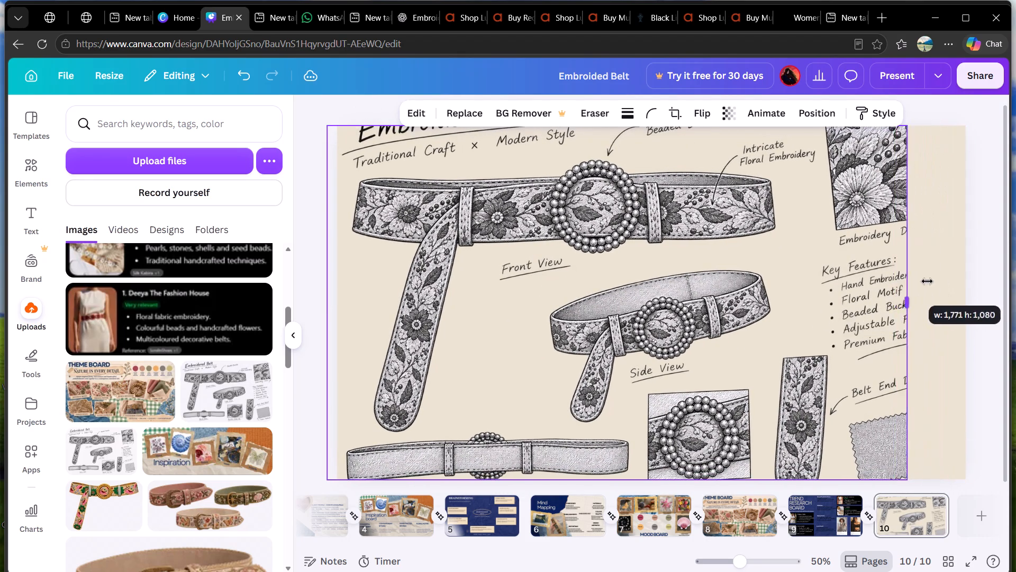
drag(927, 281, 978, 280)
click(779, 314)
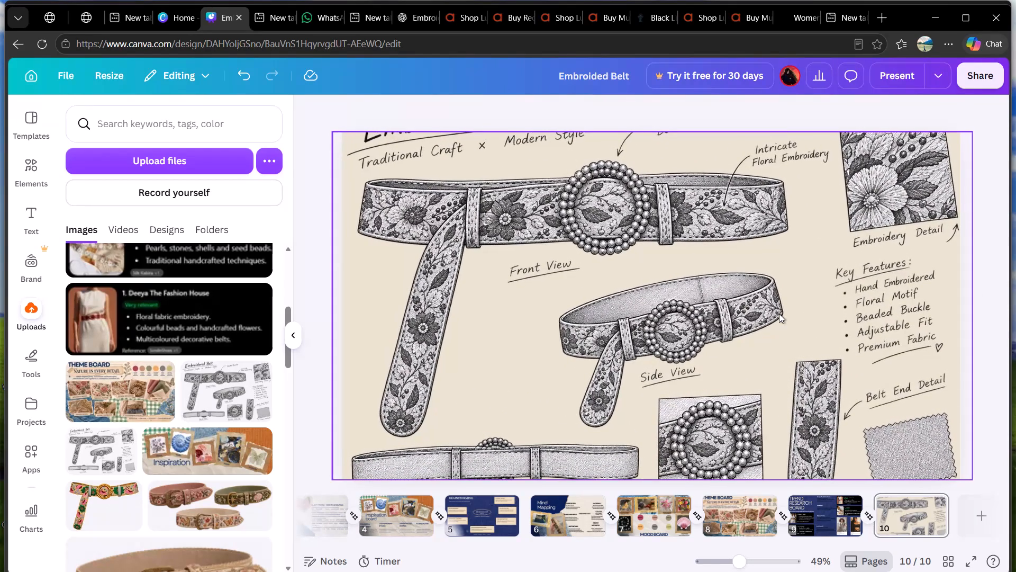
click(650, 425)
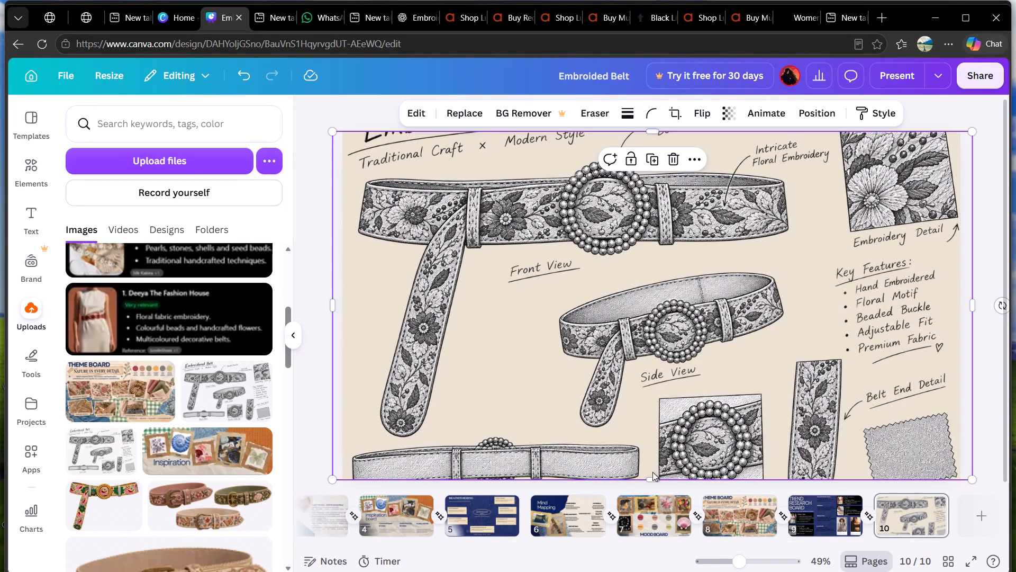
click(655, 479)
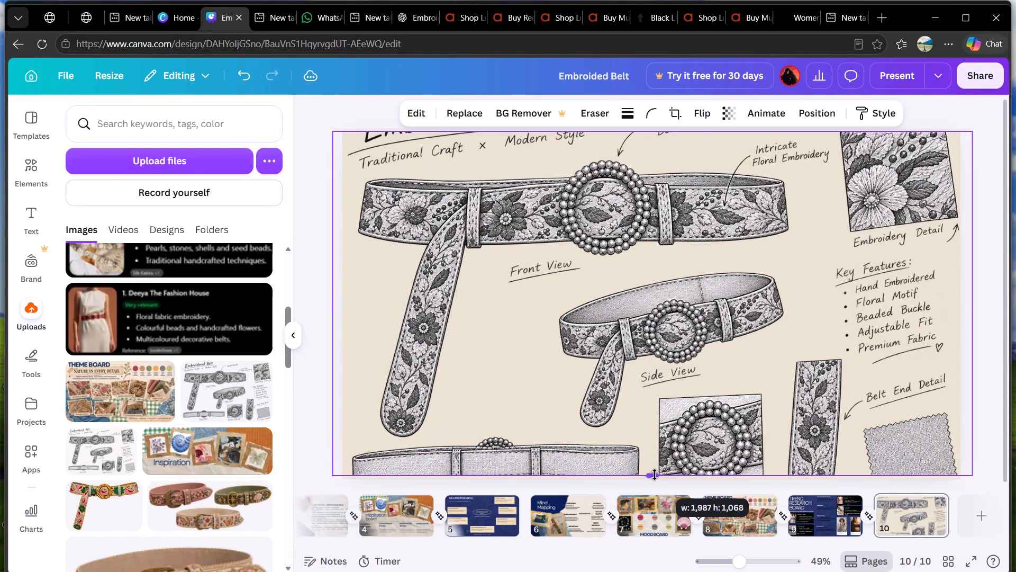
drag(657, 133, 661, 141)
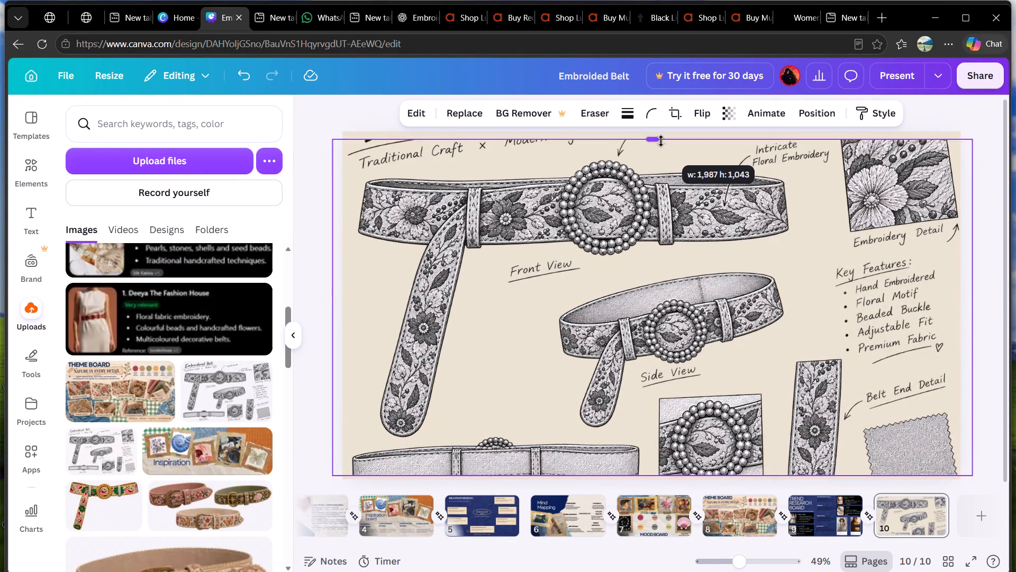
drag(661, 141, 663, 130)
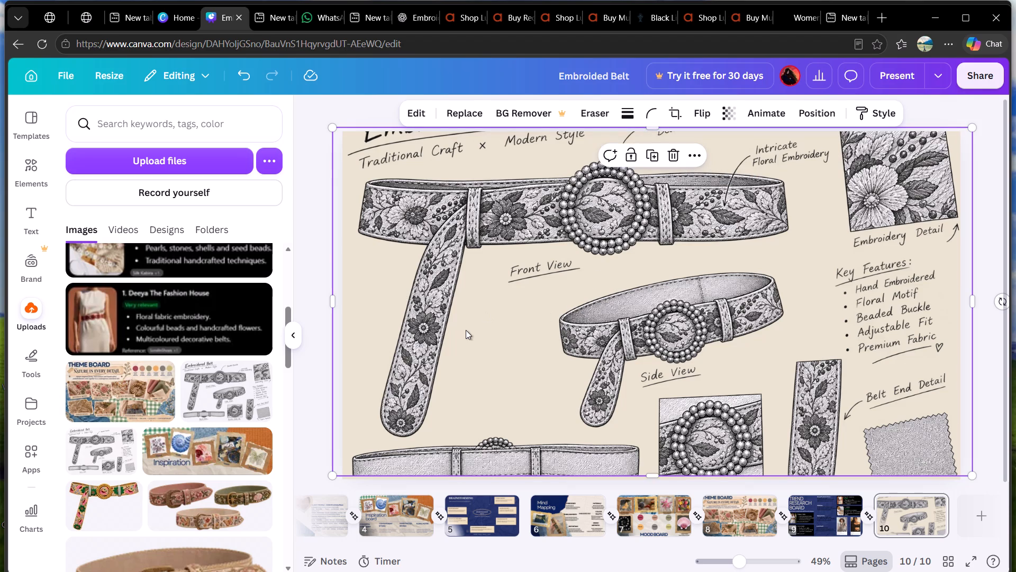
click(466, 330)
click(411, 389)
drag(334, 473, 339, 497)
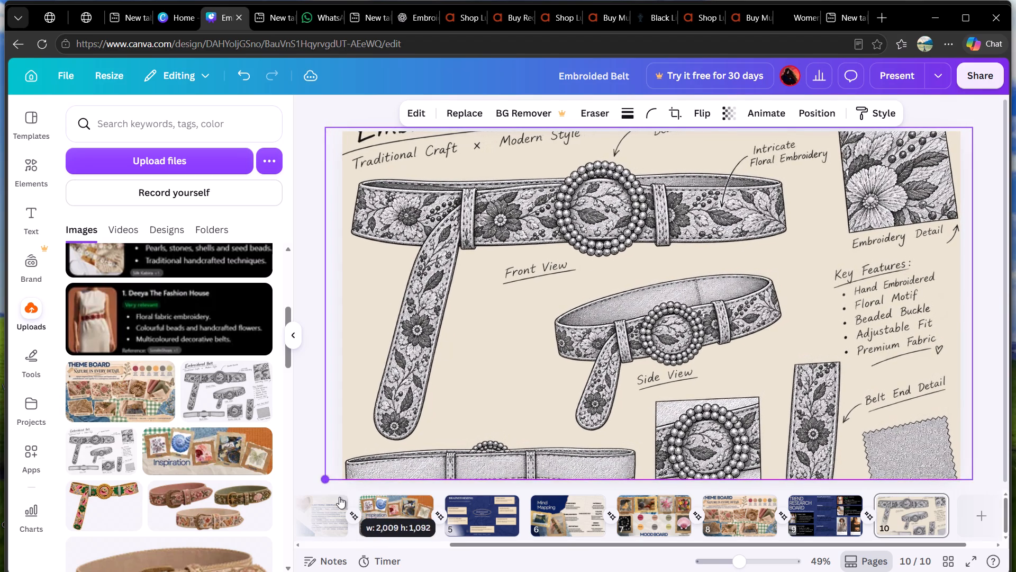
drag(339, 497, 339, 496)
Scale the sketch image down slightly, extend its cropped top to include the full Embroidered Belt title, and align it with the page's top.
drag(492, 233, 487, 272)
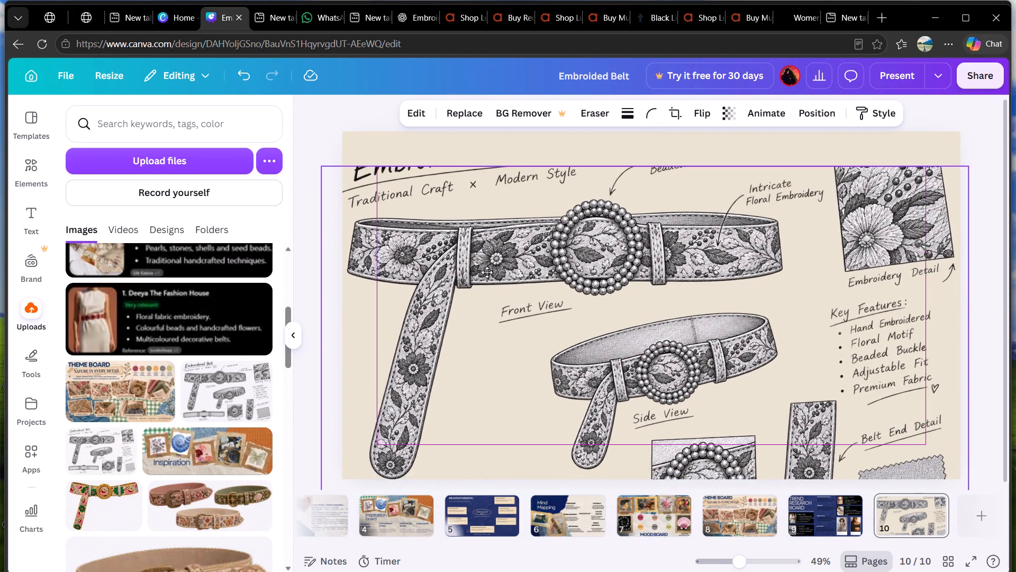
drag(487, 272, 485, 267)
drag(319, 161, 319, 148)
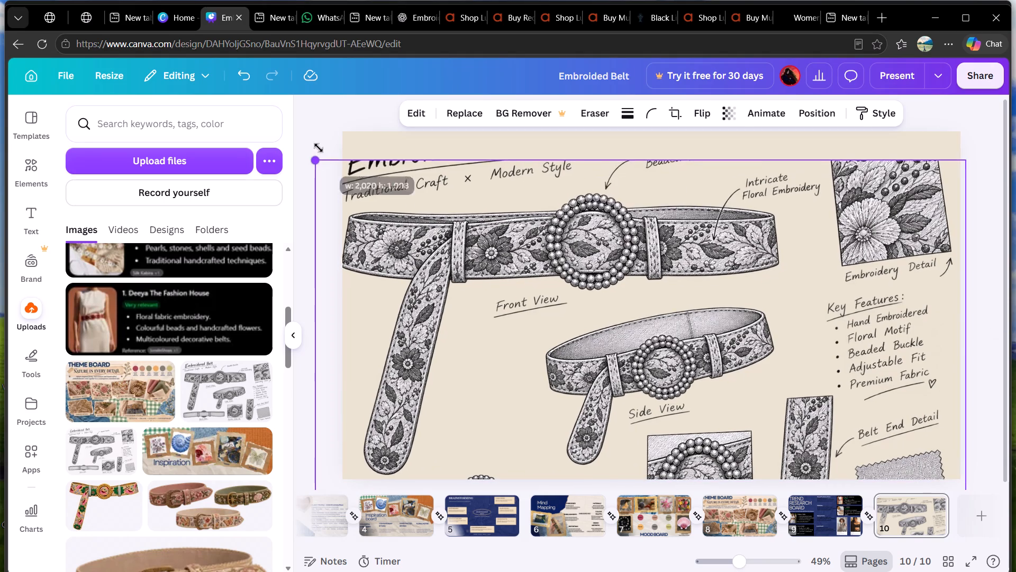
drag(319, 148, 371, 165)
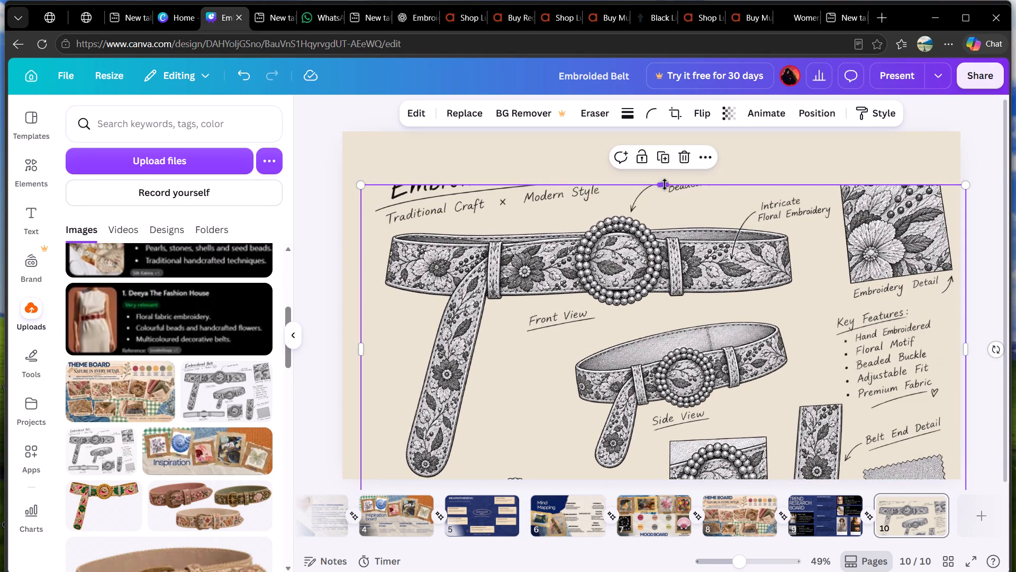
drag(665, 184, 647, 126)
drag(695, 239, 677, 236)
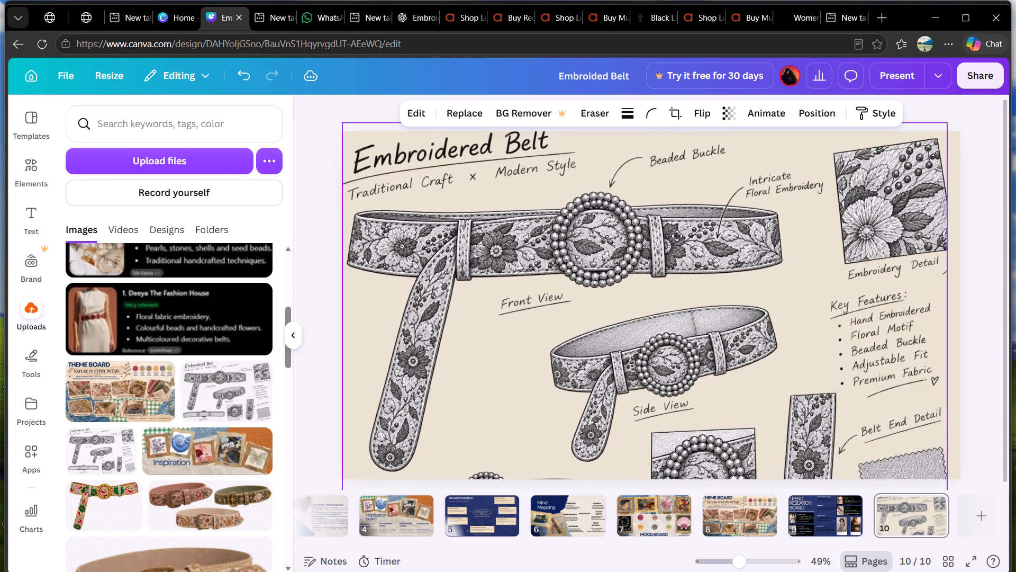
drag(677, 236, 691, 239)
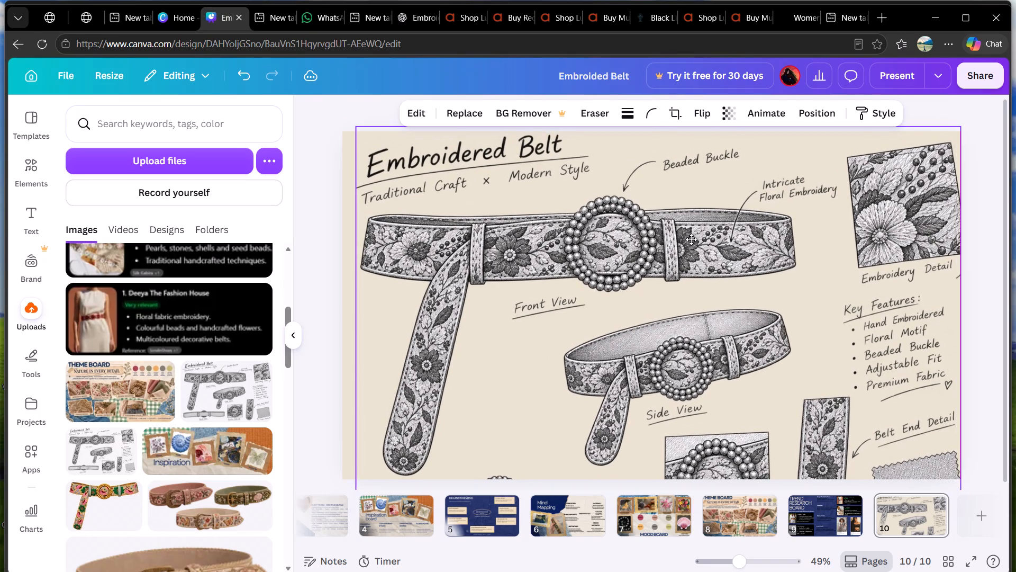
drag(691, 239, 682, 241)
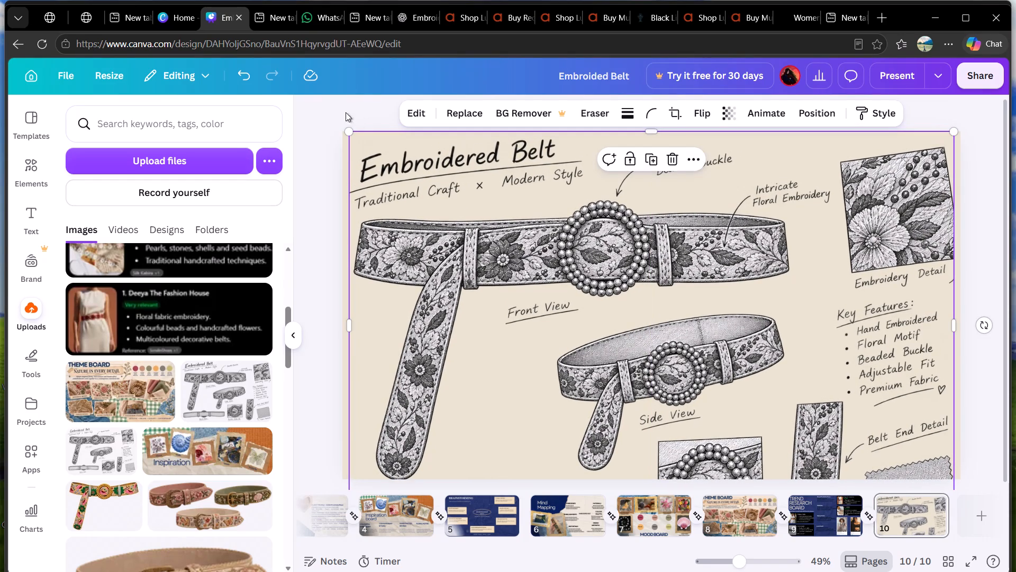
click(337, 109)
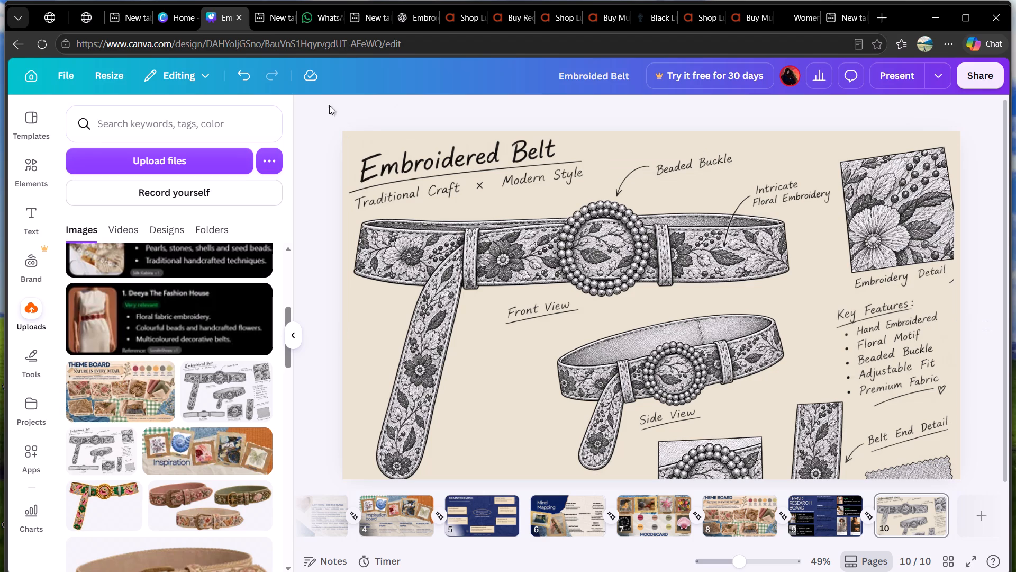
click(315, 131)
click(663, 357)
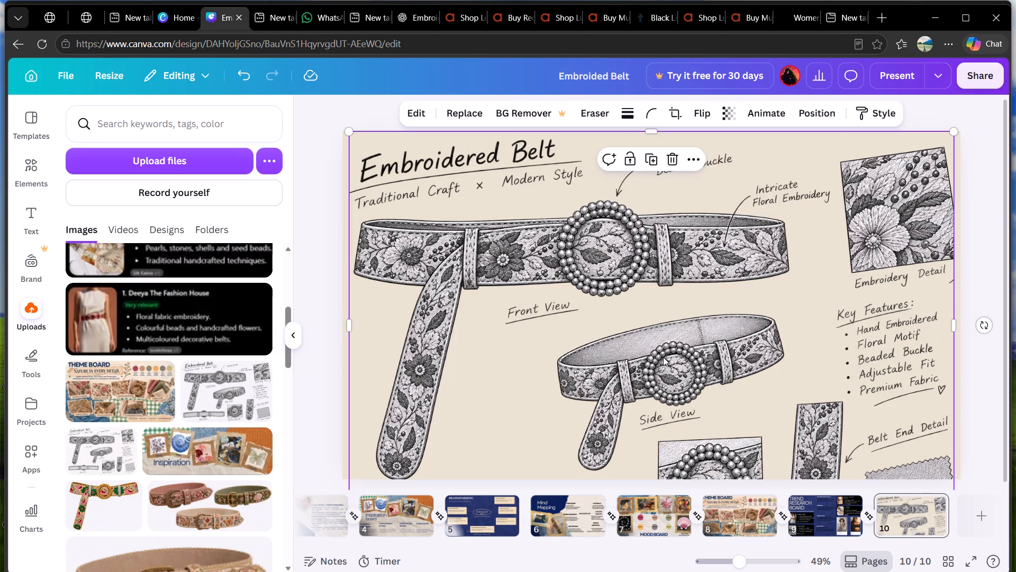
click(333, 112)
Download all pages of the presentation as a PDF with the Digital preset.
click(974, 81)
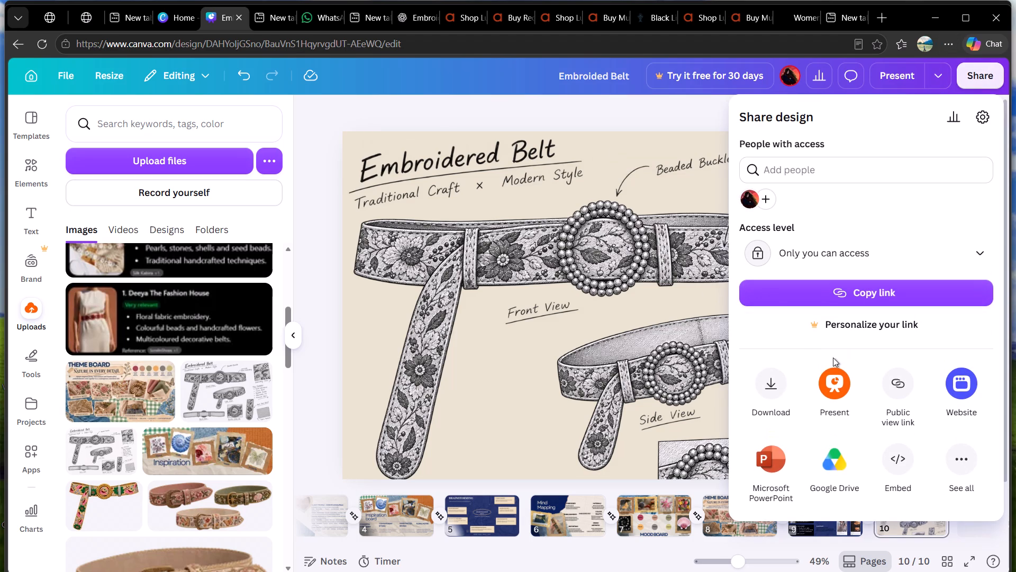
click(766, 394)
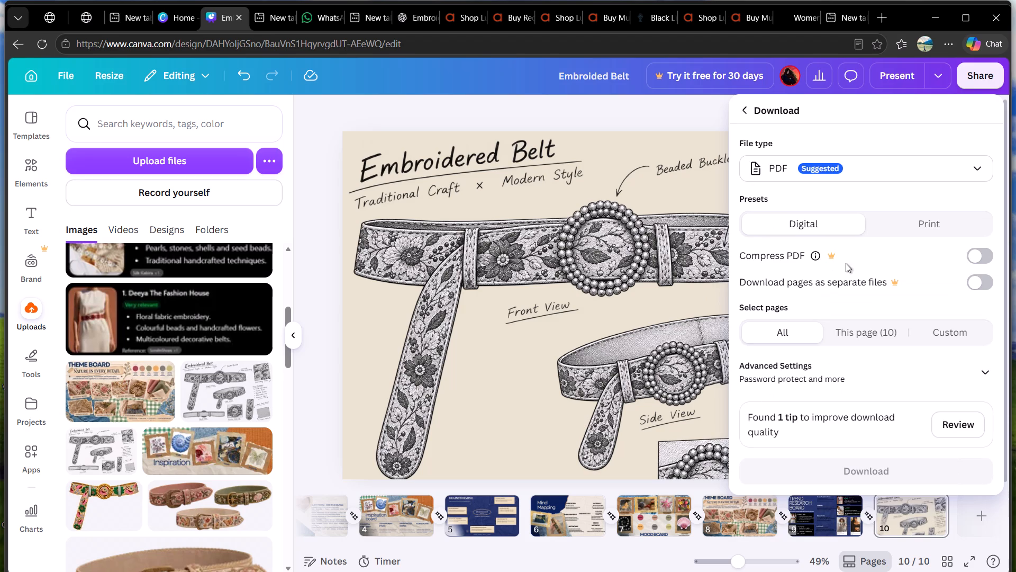
click(877, 165)
click(877, 165)
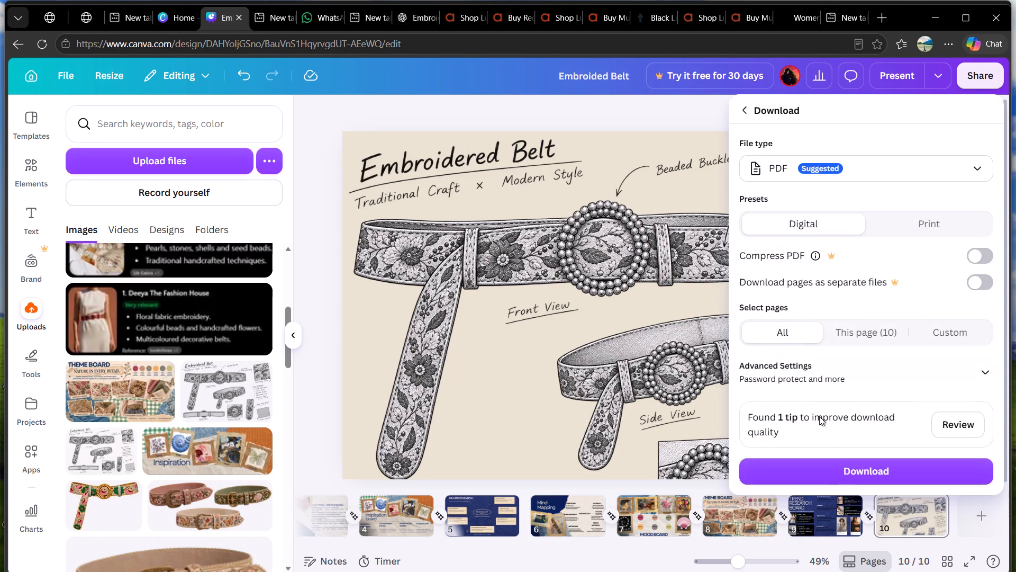
right_click(858, 476)
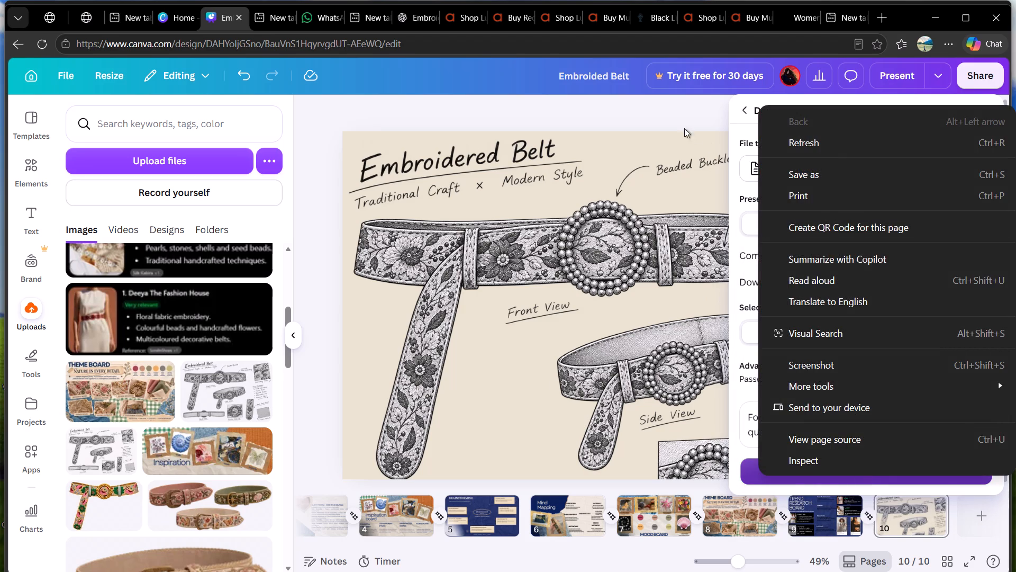
click(656, 104)
click(999, 70)
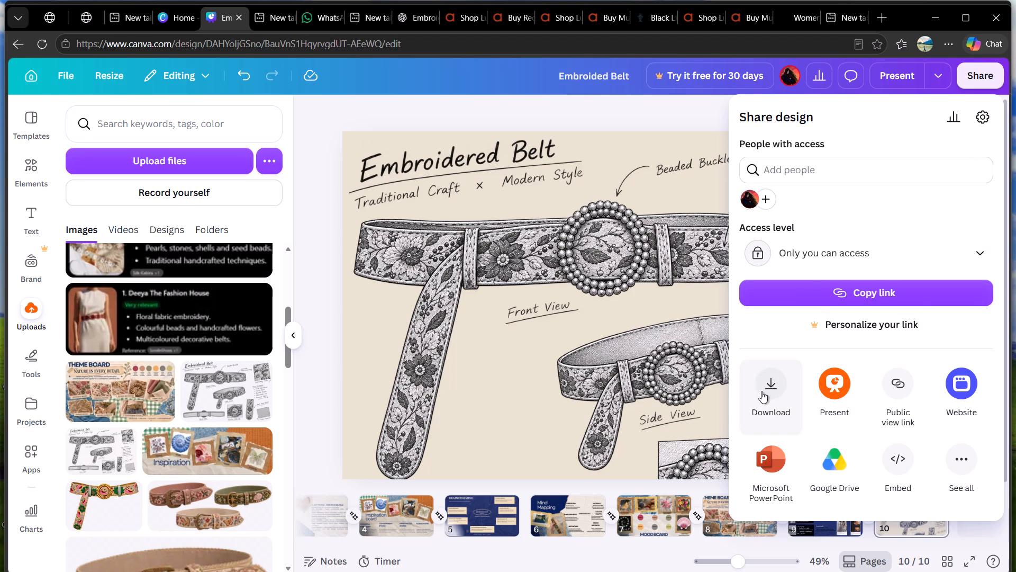
click(761, 391)
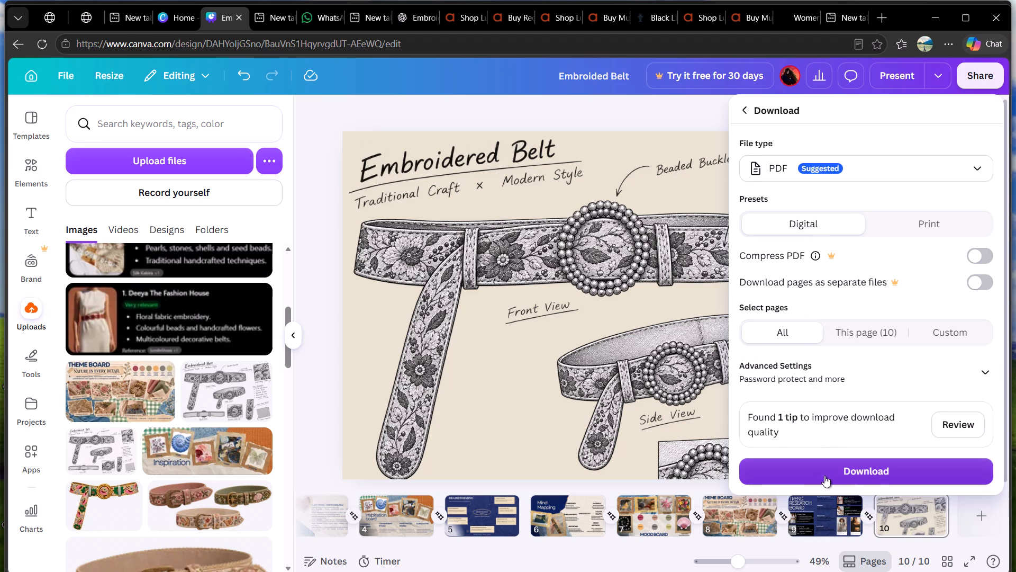
click(825, 475)
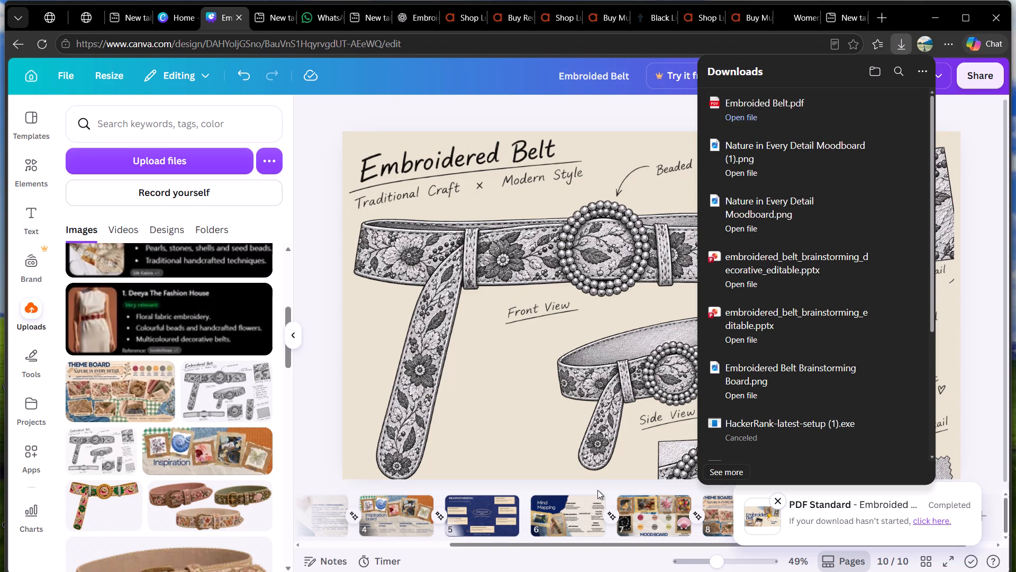
In File Explorer's Downloads folder, rename the new Embroided Belt PDF with the person's name.
click(561, 557)
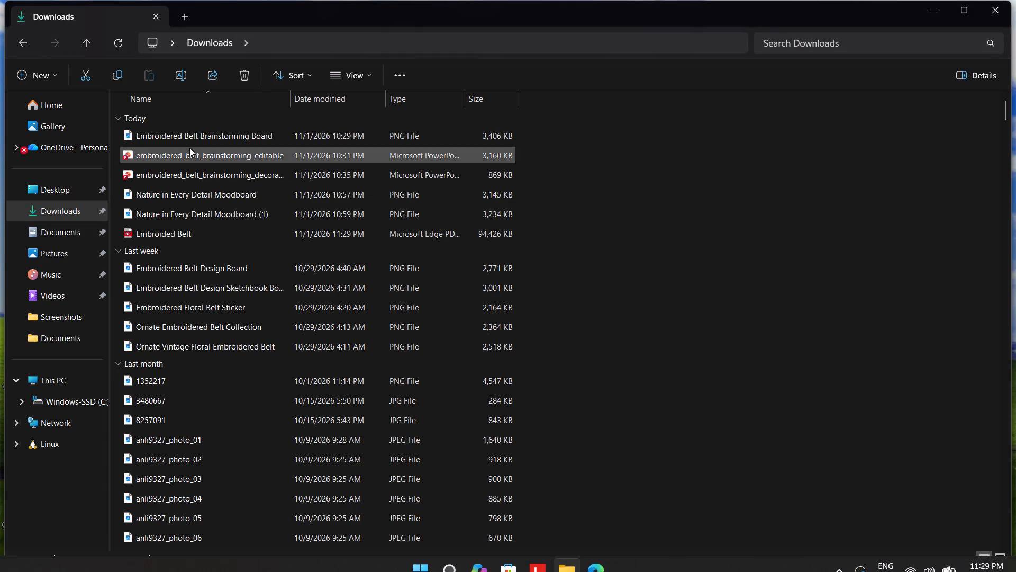
scroll(180, 178, up, 4)
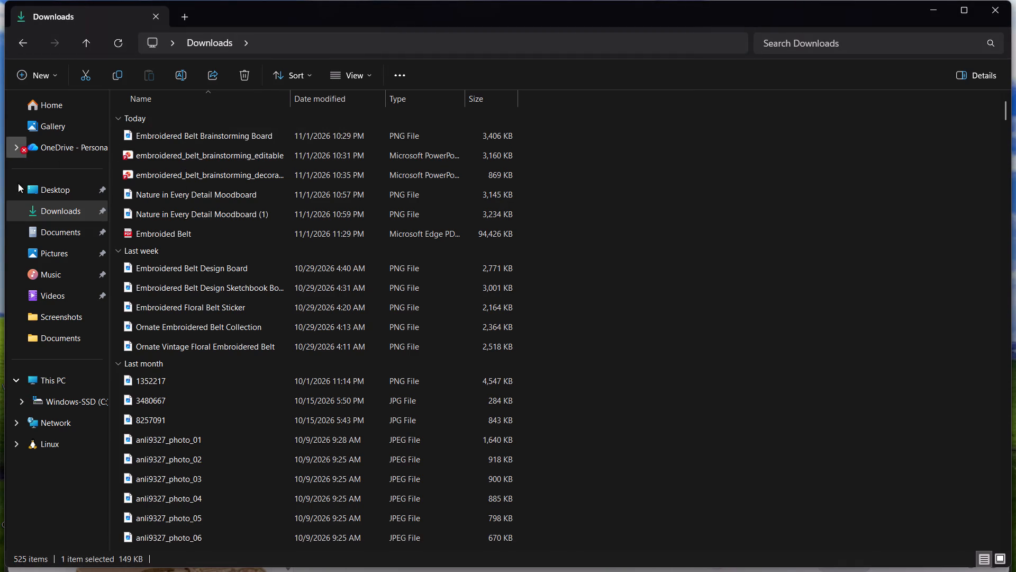
click(46, 211)
right_click(152, 141)
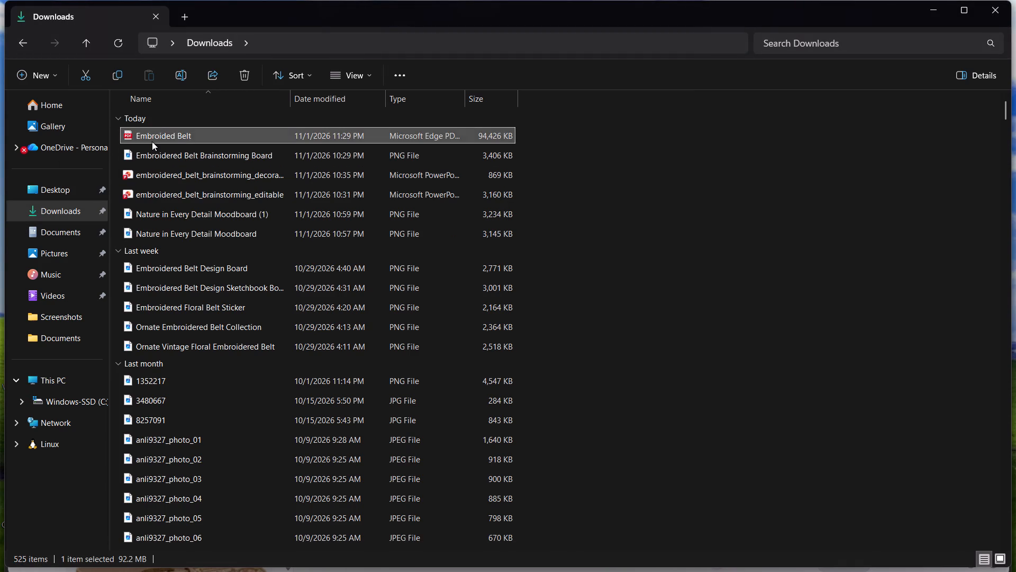
click(248, 166)
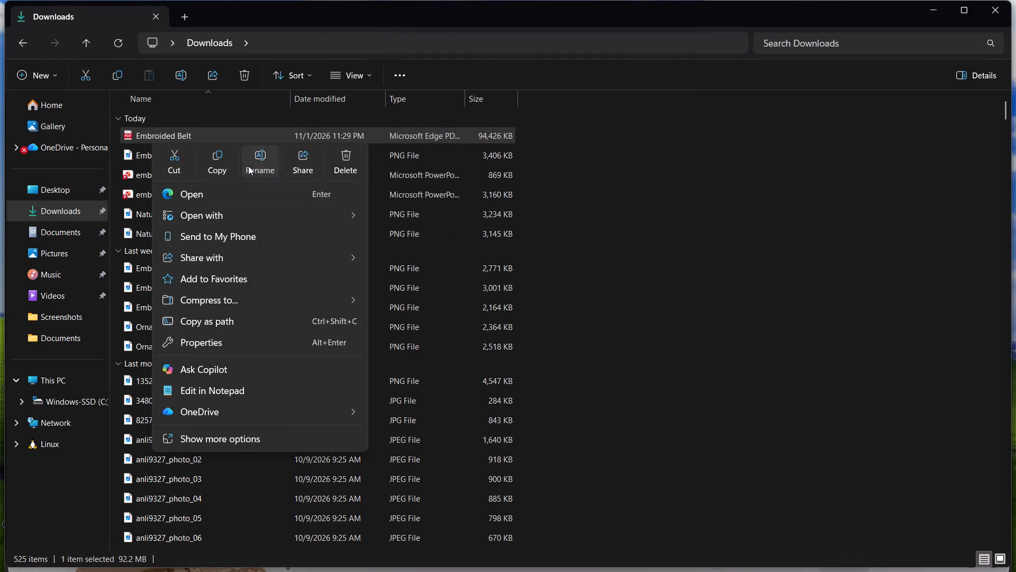
key(BackSpace)
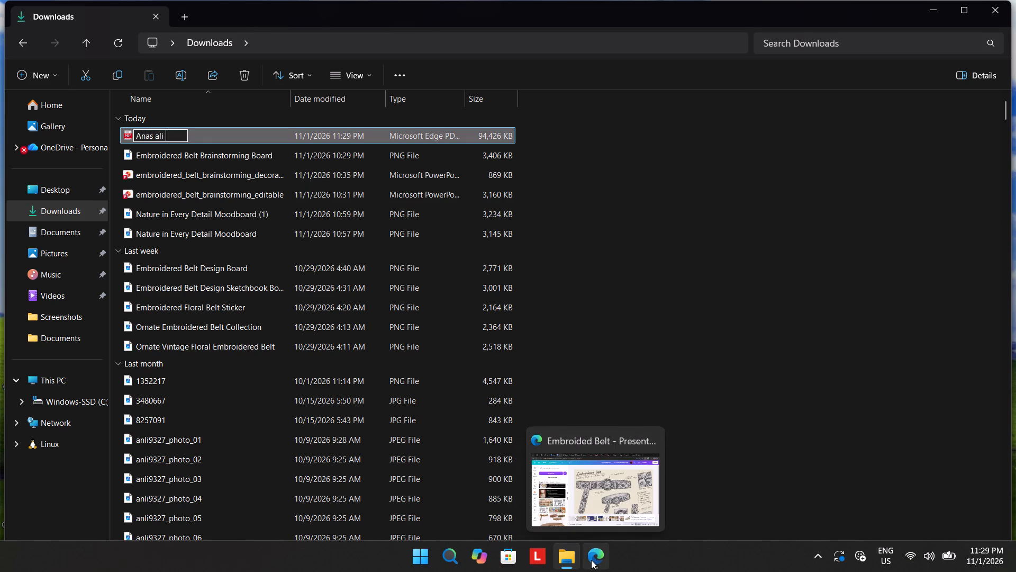
Switch to the Embroided Belt presentation in Canva and review its pages in order, from page 1 to the sketch board on page 10.
click(591, 560)
click(334, 514)
scroll(334, 514, right, 5)
click(335, 510)
click(440, 519)
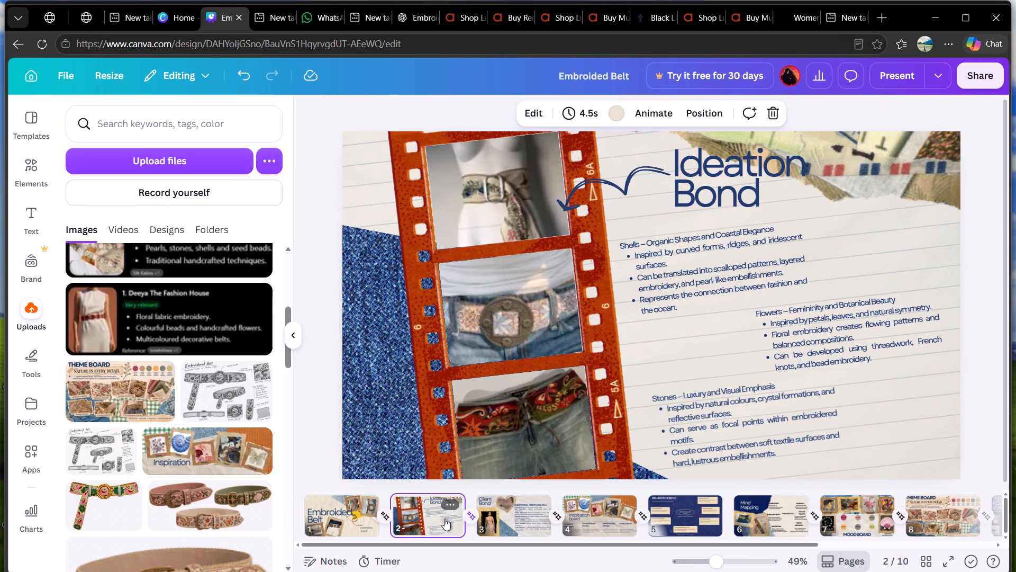
click(518, 518)
click(594, 513)
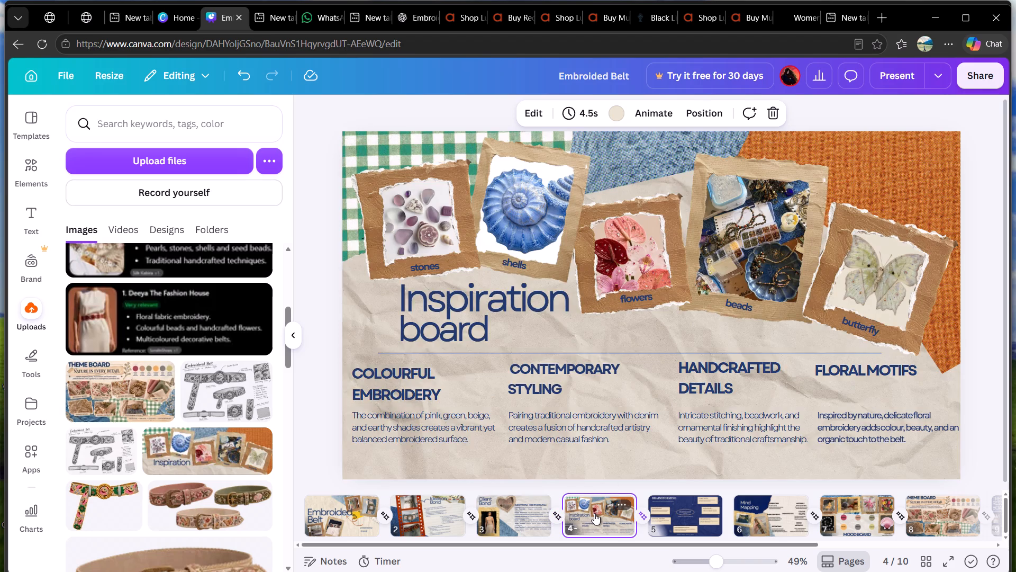
click(691, 509)
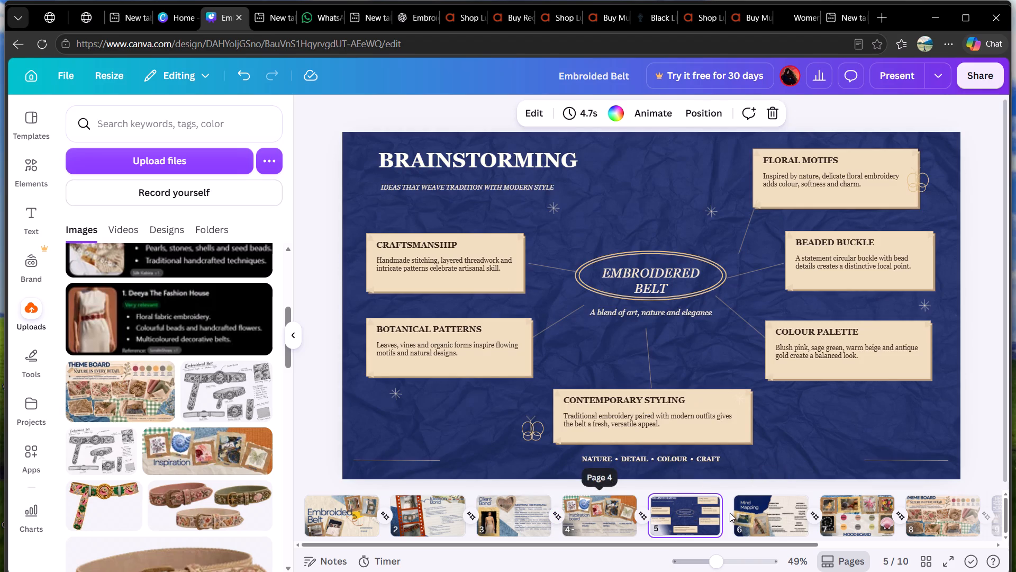
click(765, 517)
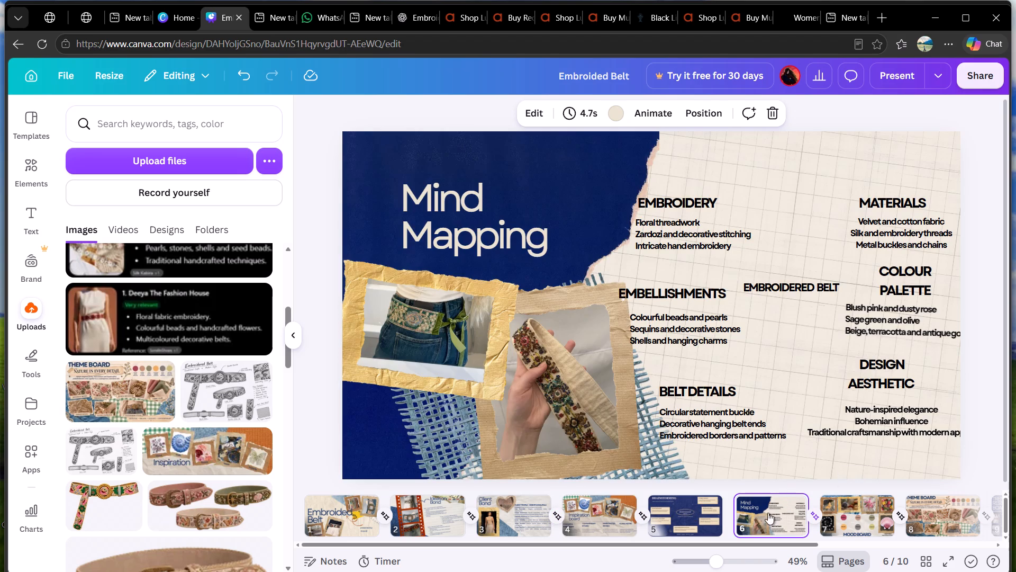
click(686, 521)
click(750, 507)
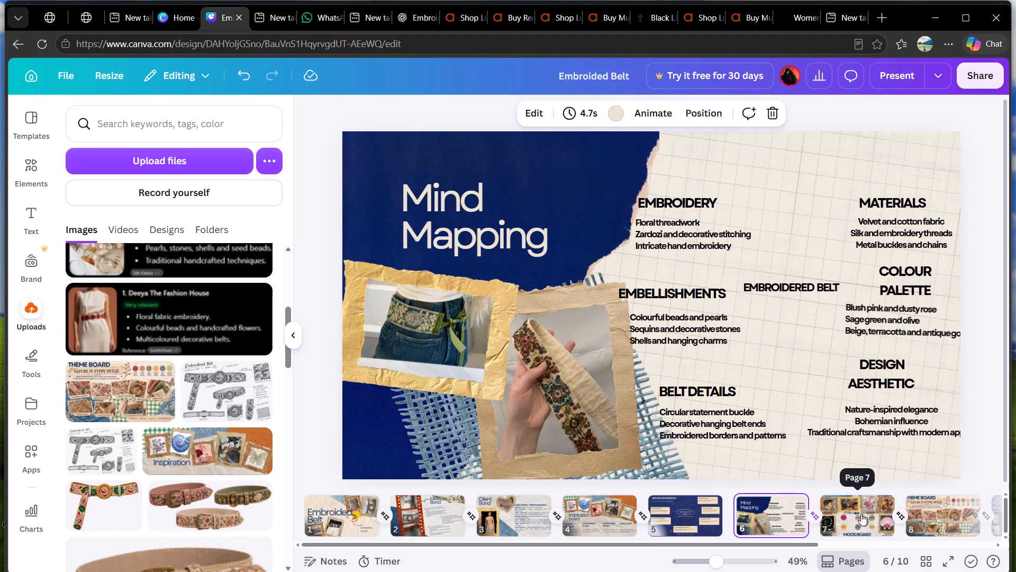
click(861, 514)
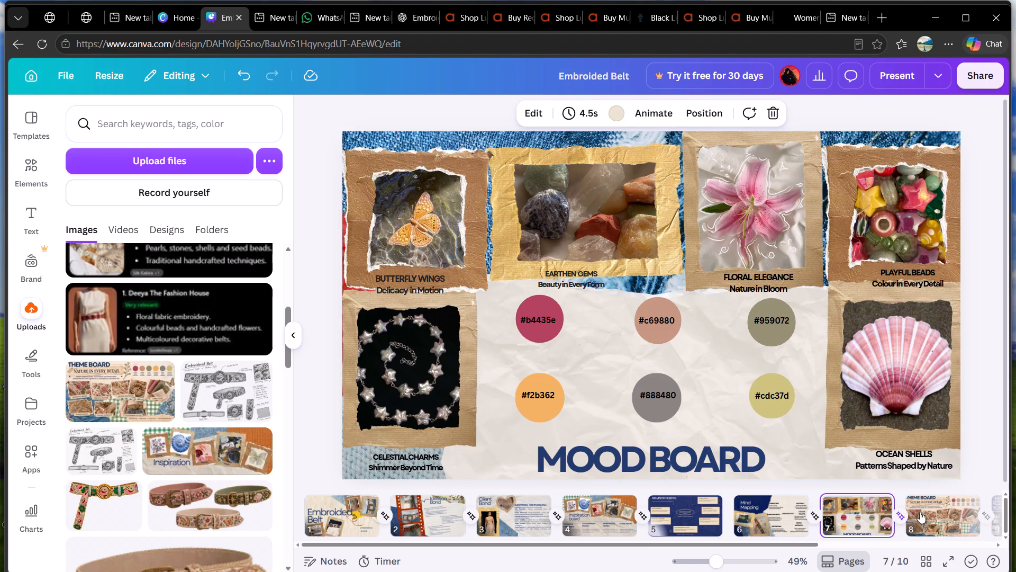
click(933, 516)
scroll(930, 516, left, 3)
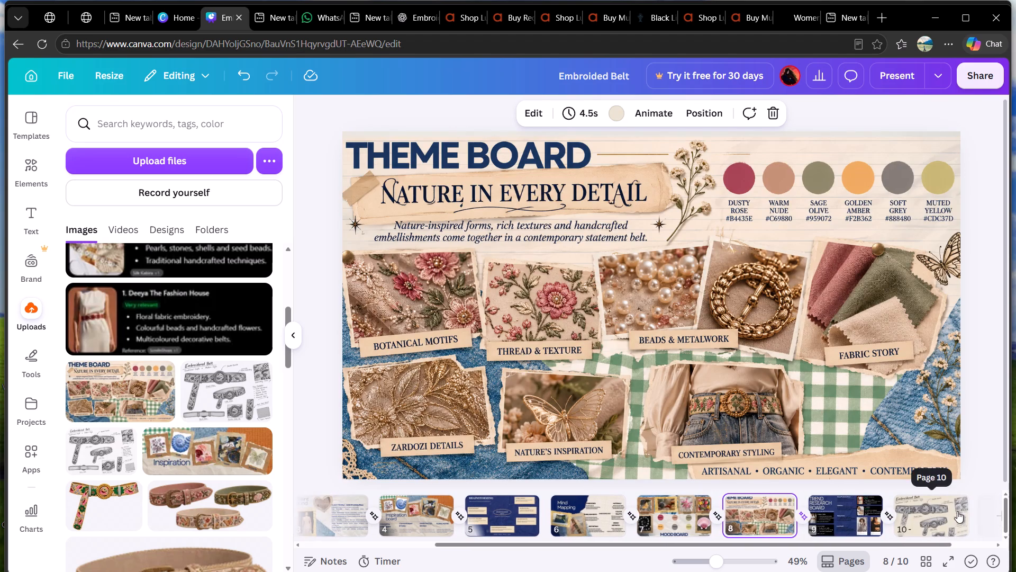
click(819, 520)
click(927, 517)
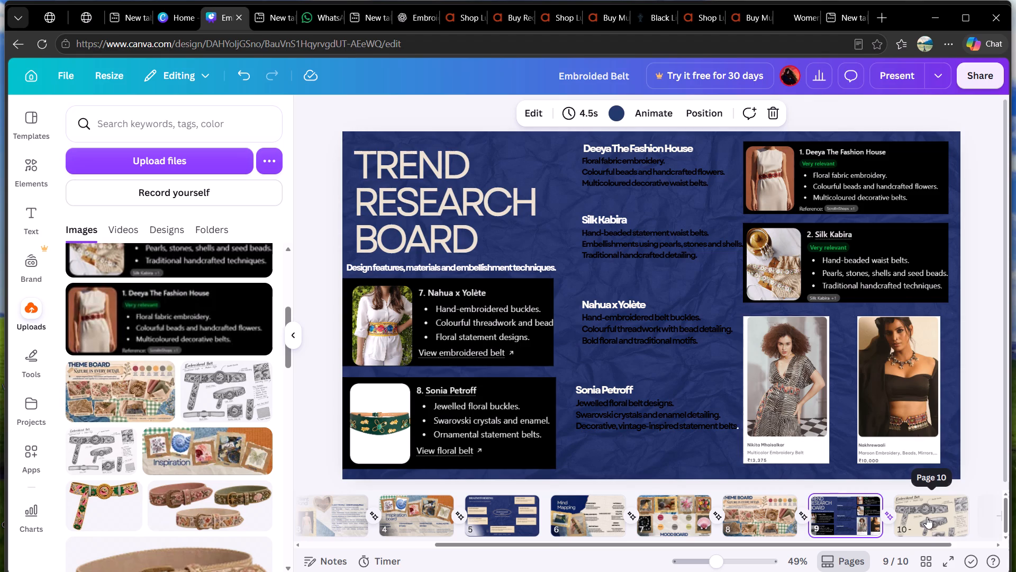
In File Explorer's Downloads folder, rename the exported presentation PDF by adding "ca2" after the person's name.
click(559, 553)
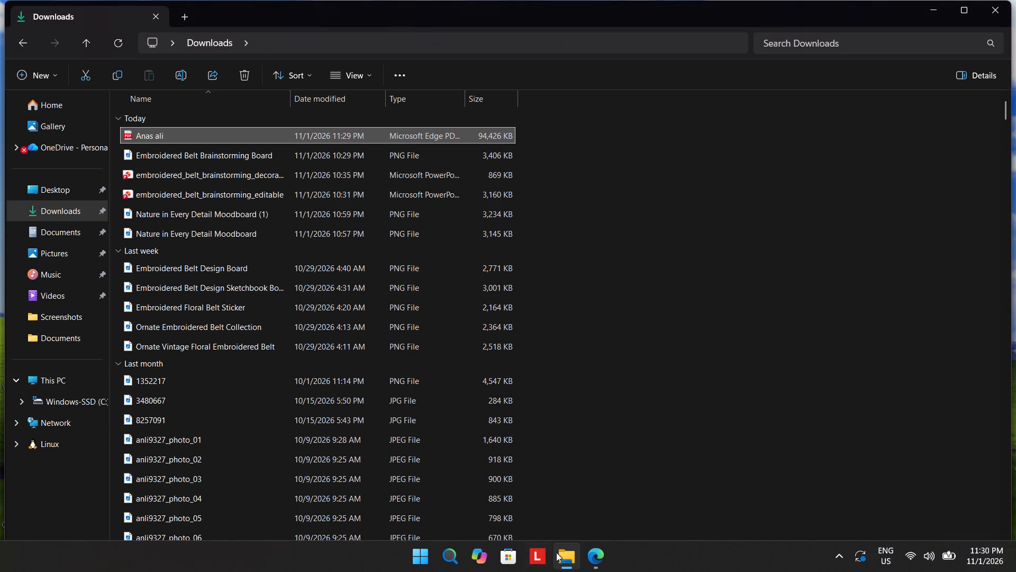
right_click(210, 128)
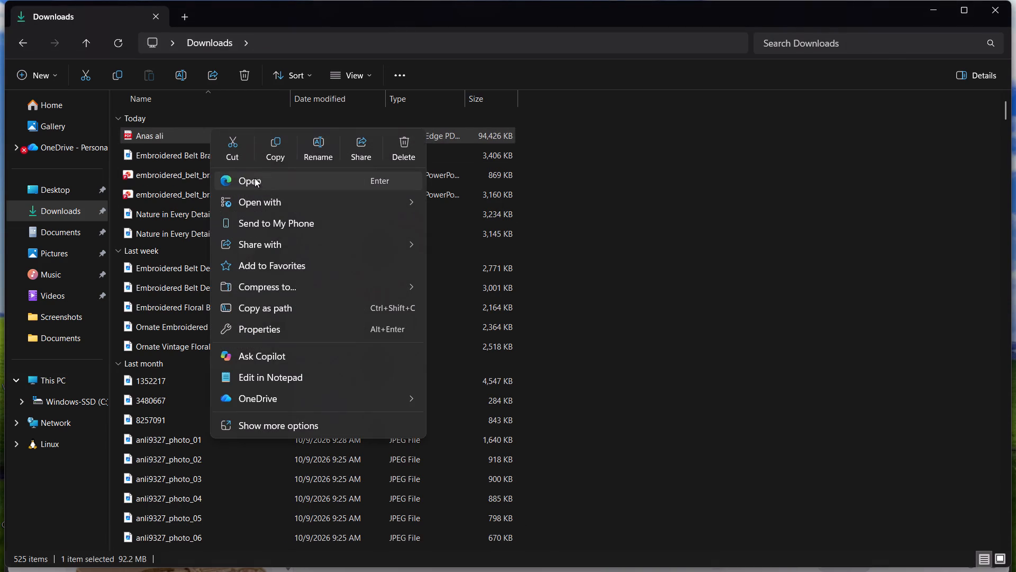
click(317, 150)
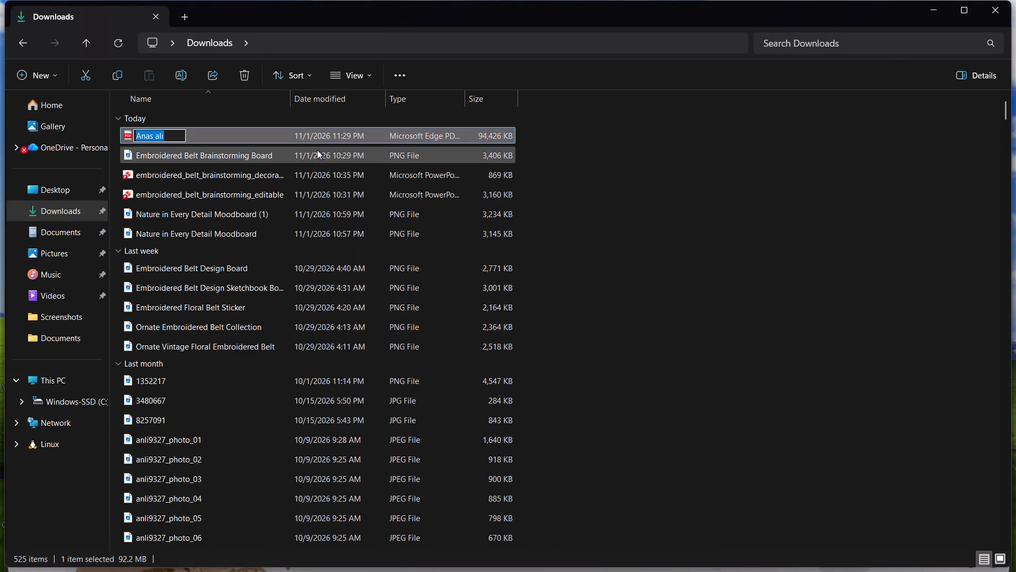
click(175, 134)
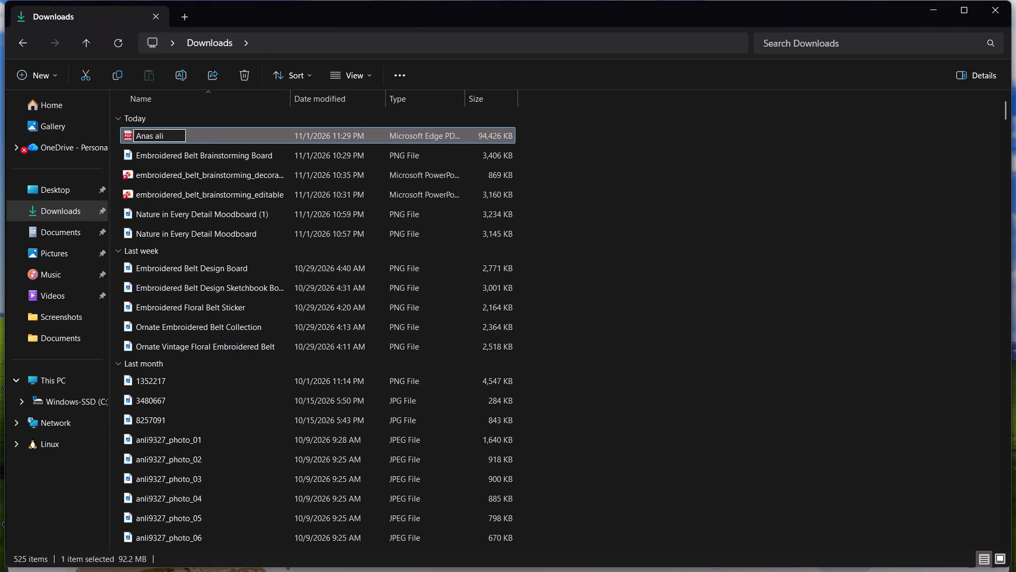
key(space)
text(ca2)
key(Return)
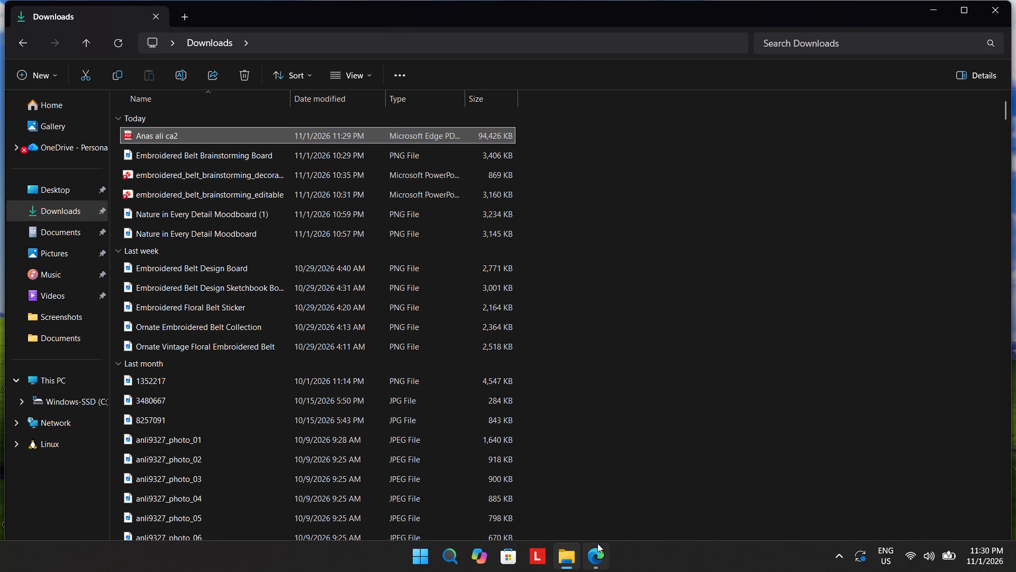
Switch back to the Embroided Belt presentation in Canva.
click(598, 558)
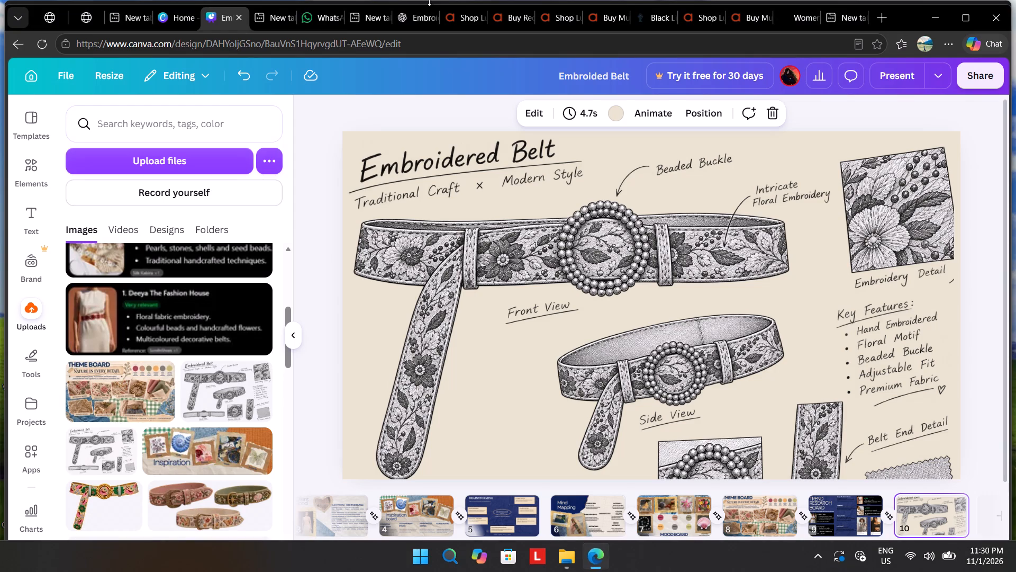